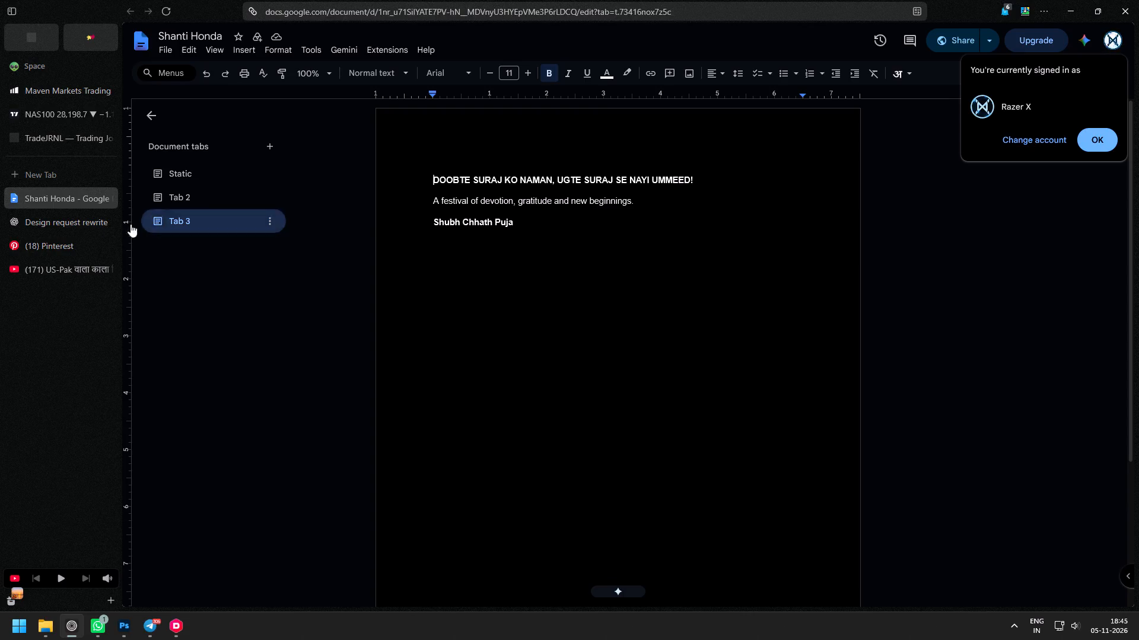
# Review the generated Chhath Puja image in ChatGPT and browse the "chhat puja" Pinterest results for poster design references.
pyautogui.click(50, 225)
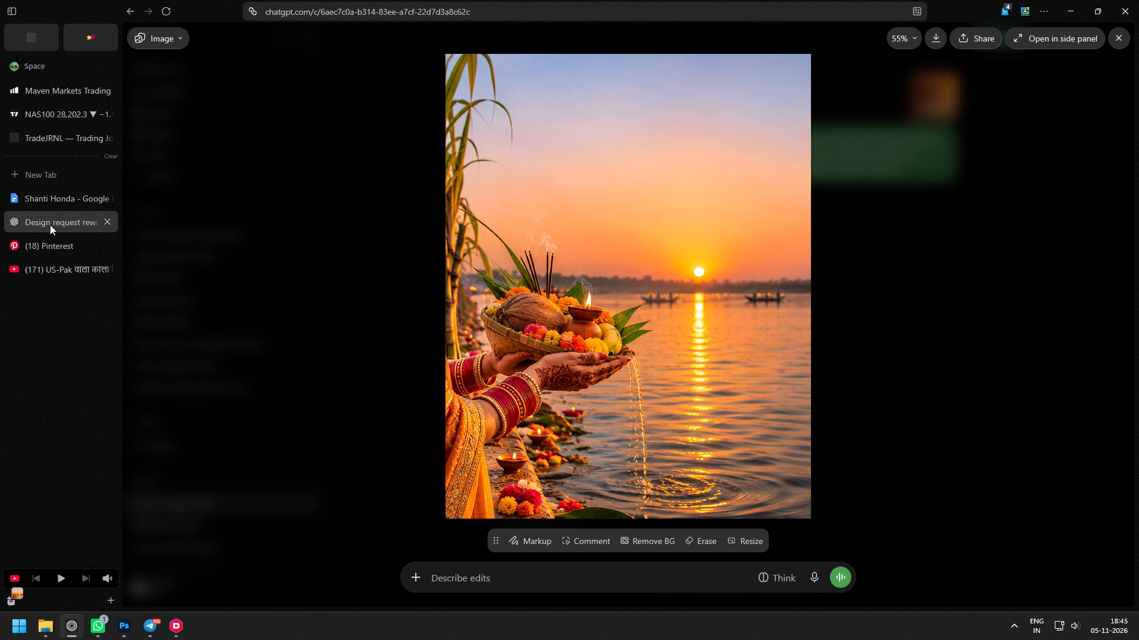
pyautogui.click(62, 246)
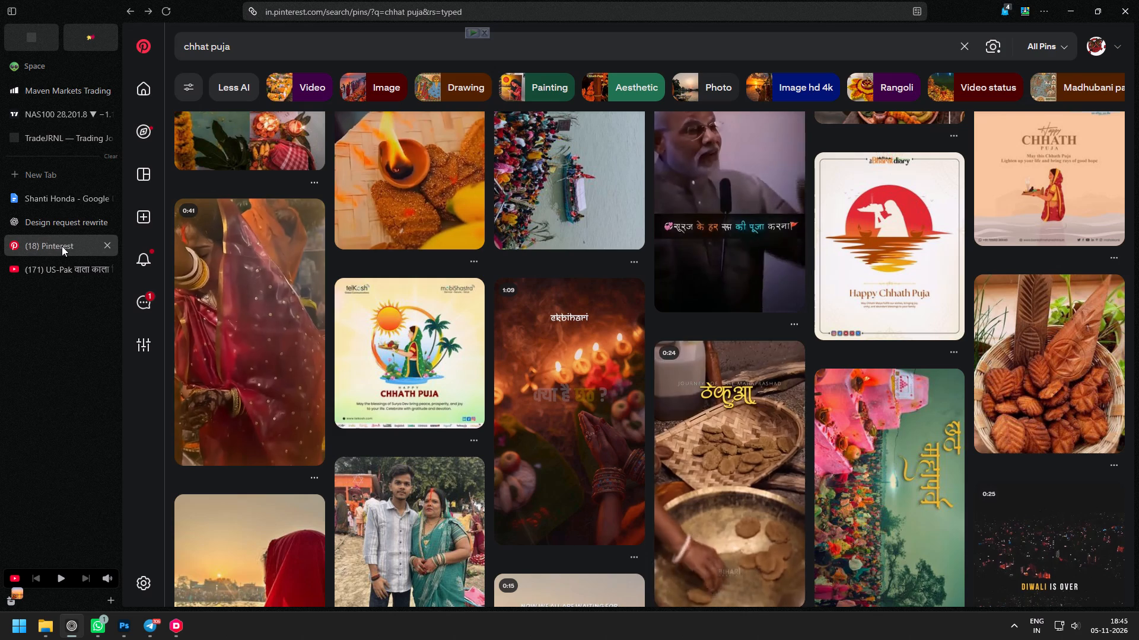
pyautogui.scroll(12, 426, 434)
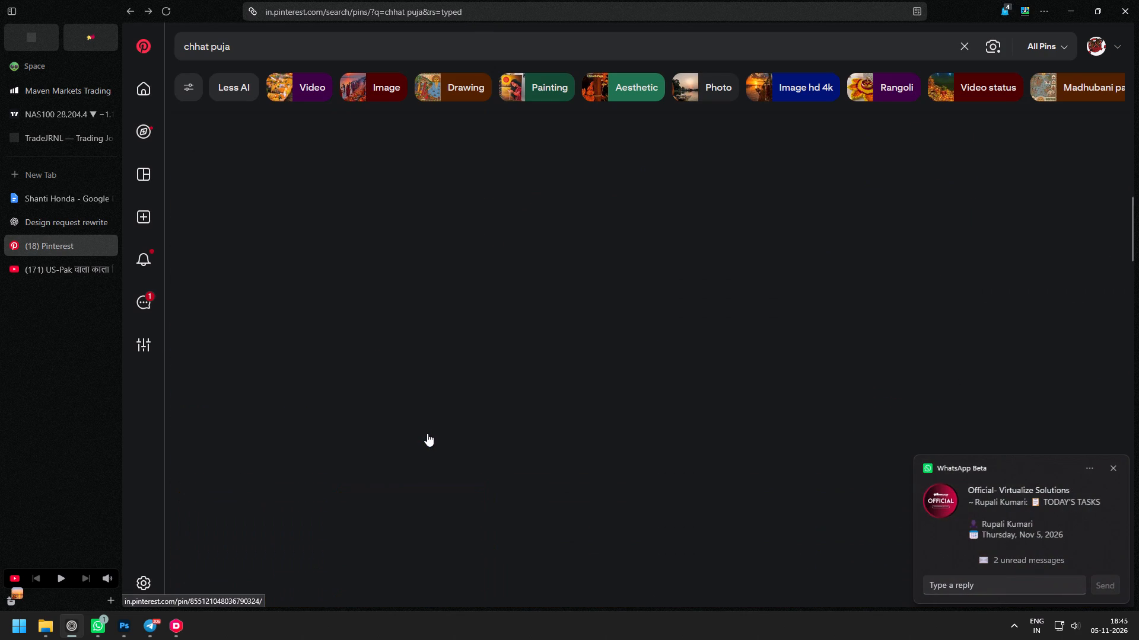
pyautogui.scroll(11, 427, 433)
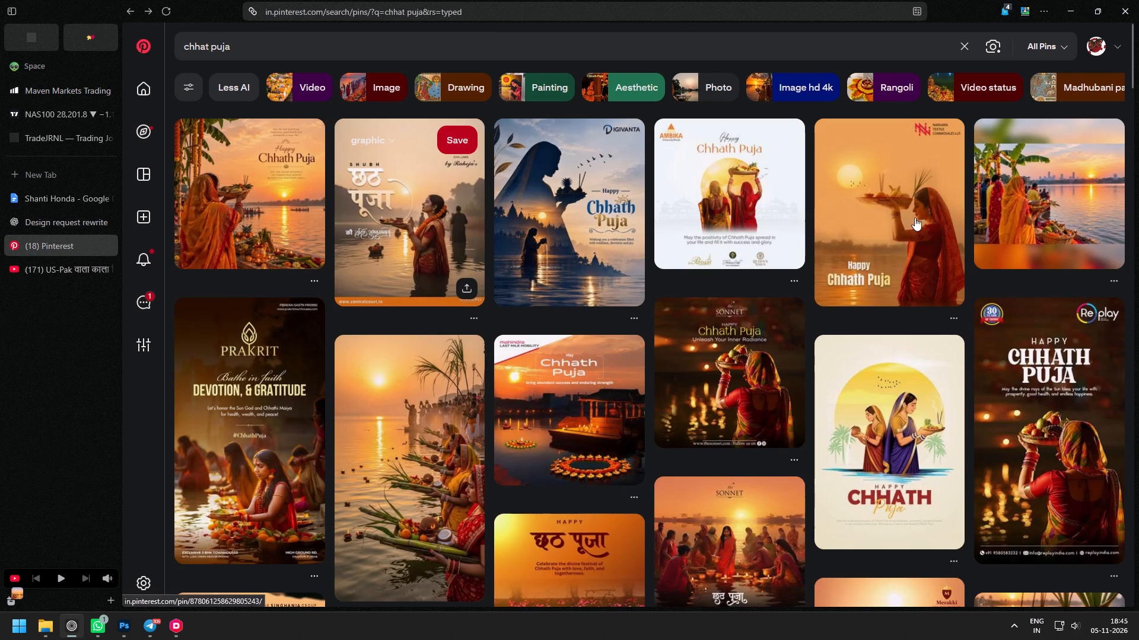
pyautogui.scroll(-1, 914, 212)
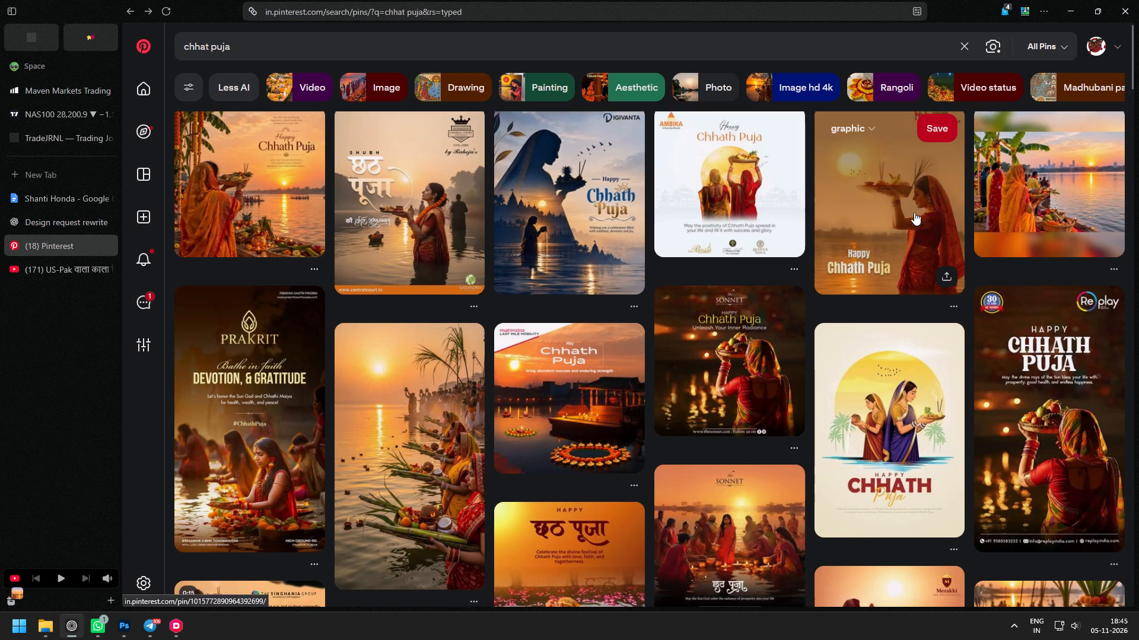
pyautogui.scroll(-2, 914, 212)
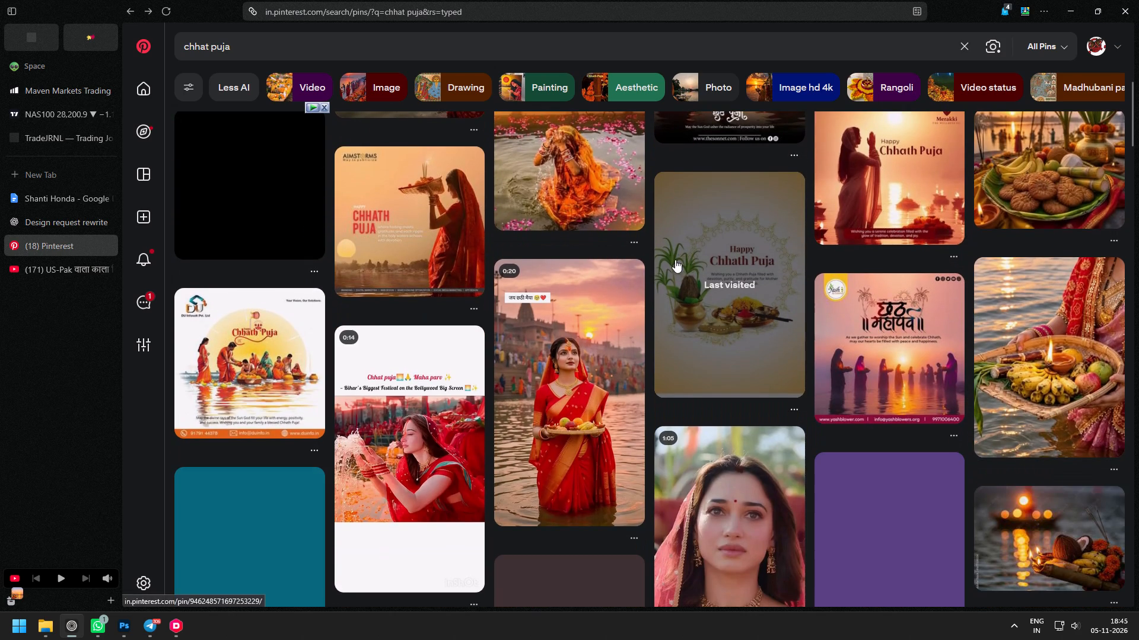
pyautogui.scroll(-2, 675, 260)
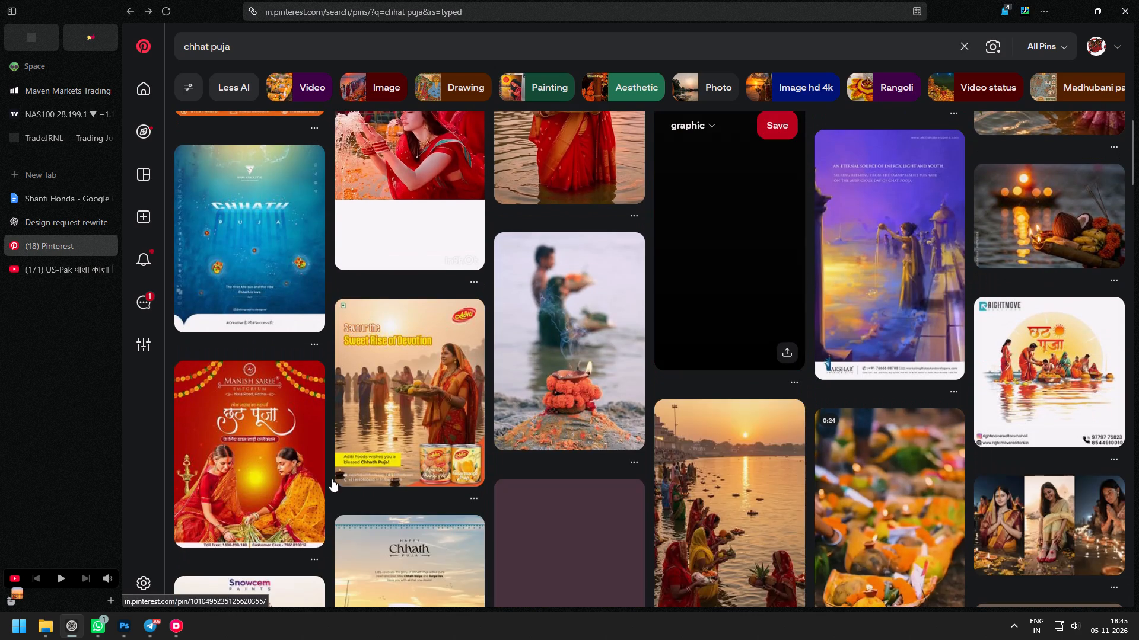
pyautogui.scroll(7, 361, 458)
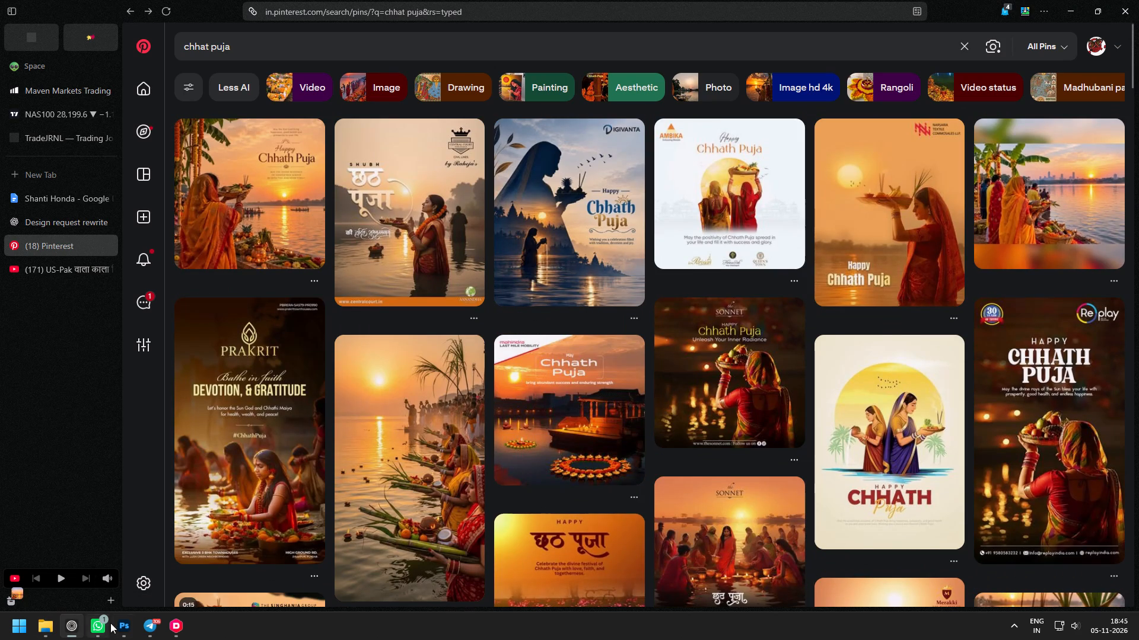
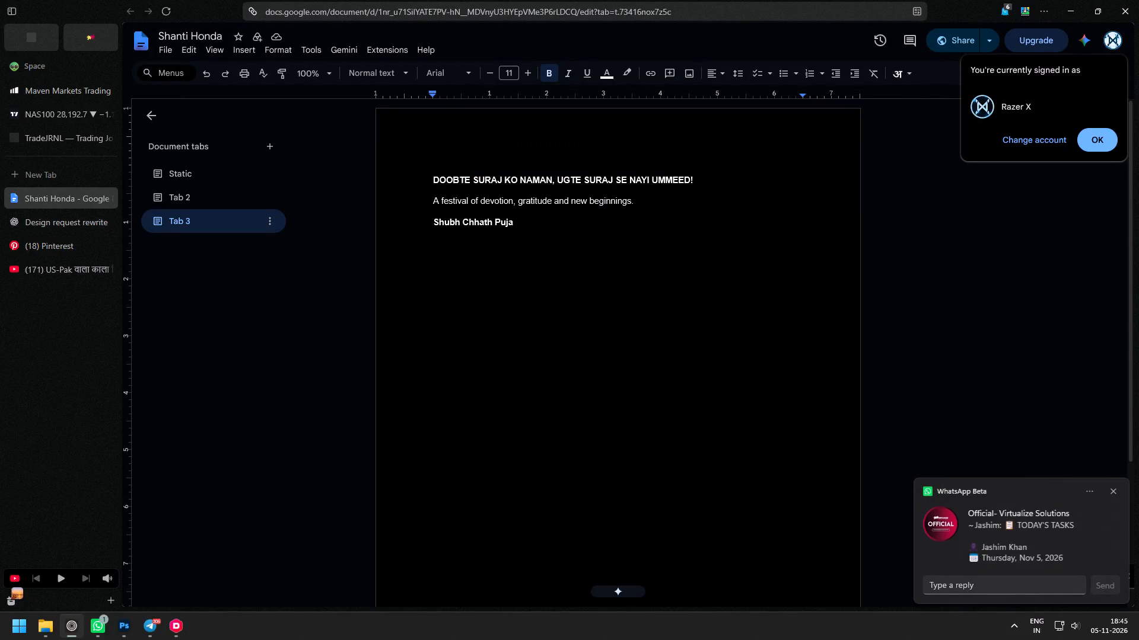
# Close the enlarged Chhath Puja image in ChatGPT and return to the "chhat puja" Pinterest results to compare poster references.
pyautogui.click(60, 223)
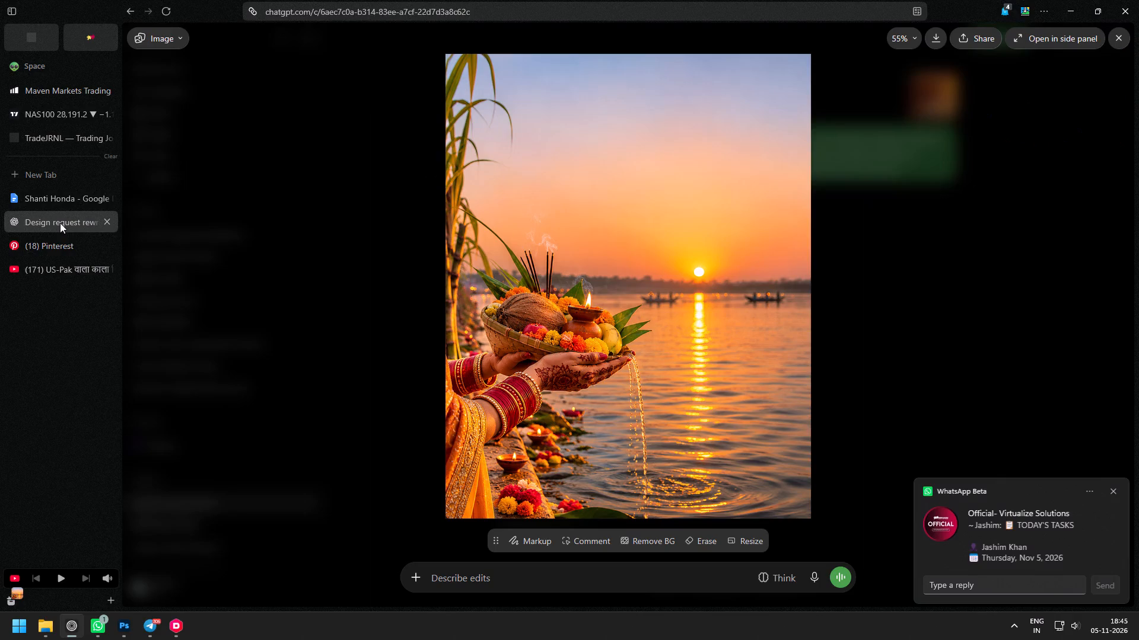
pyautogui.click(316, 322)
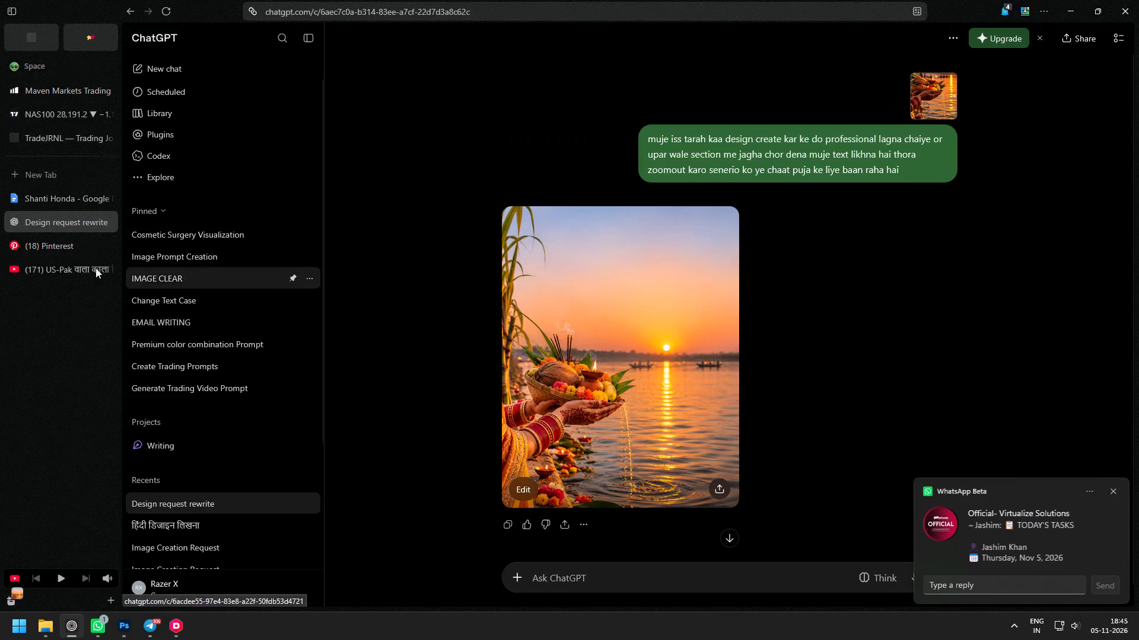
pyautogui.click(55, 201)
pyautogui.click(55, 219)
pyautogui.click(61, 247)
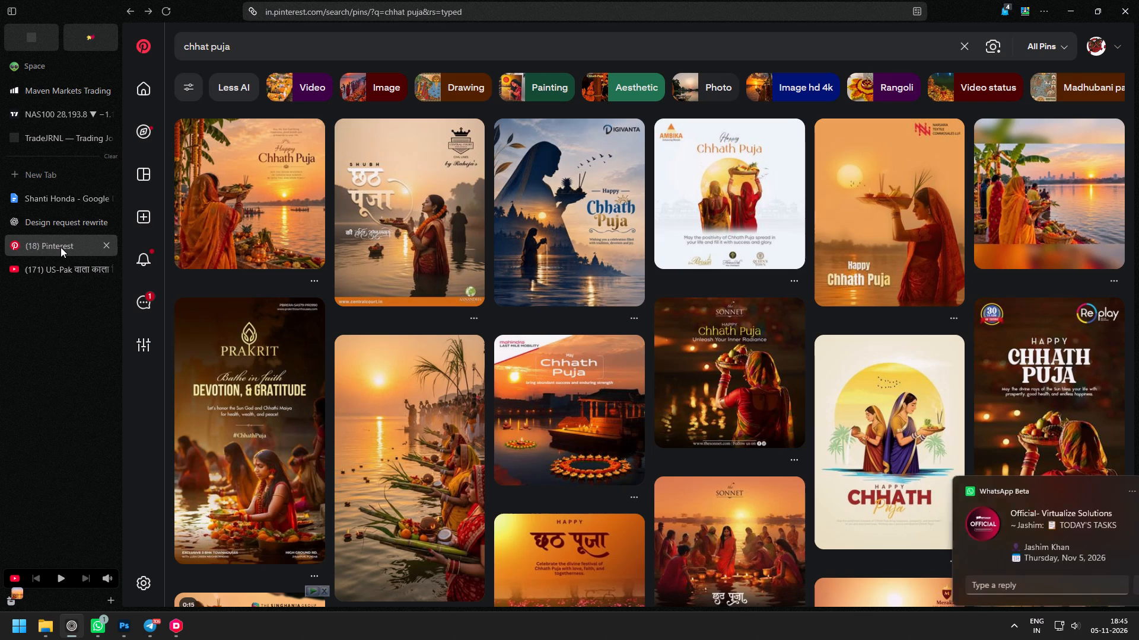
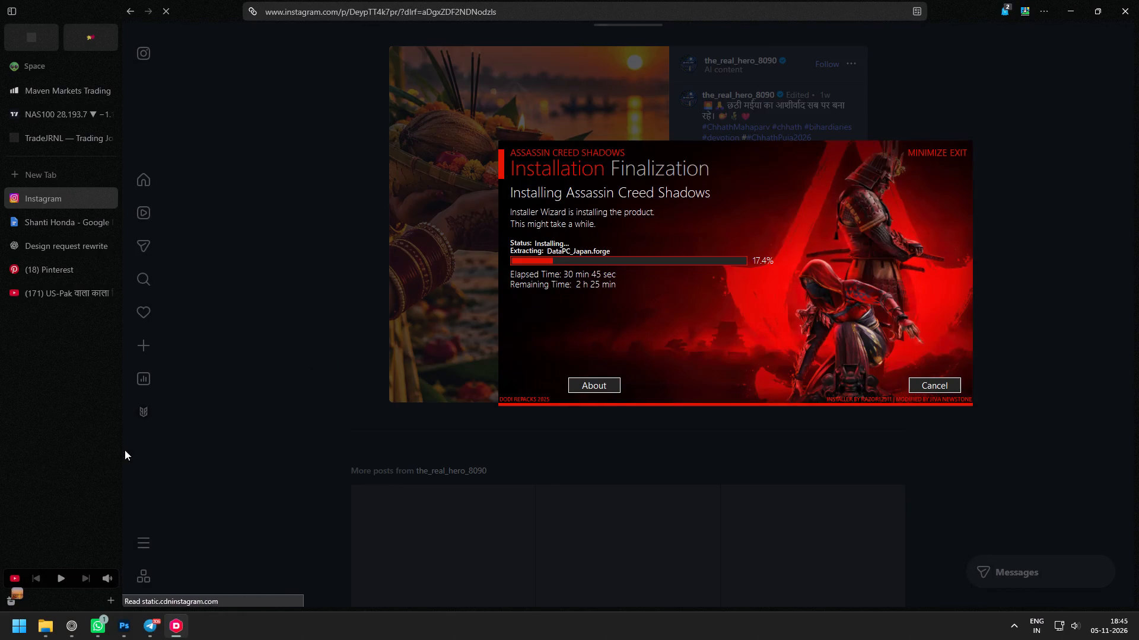
# Look through the carousel images of the Instagram Chhath Puja post and revisit the riverside sunset ones as design references.
pyautogui.click(44, 404)
pyautogui.click(635, 361)
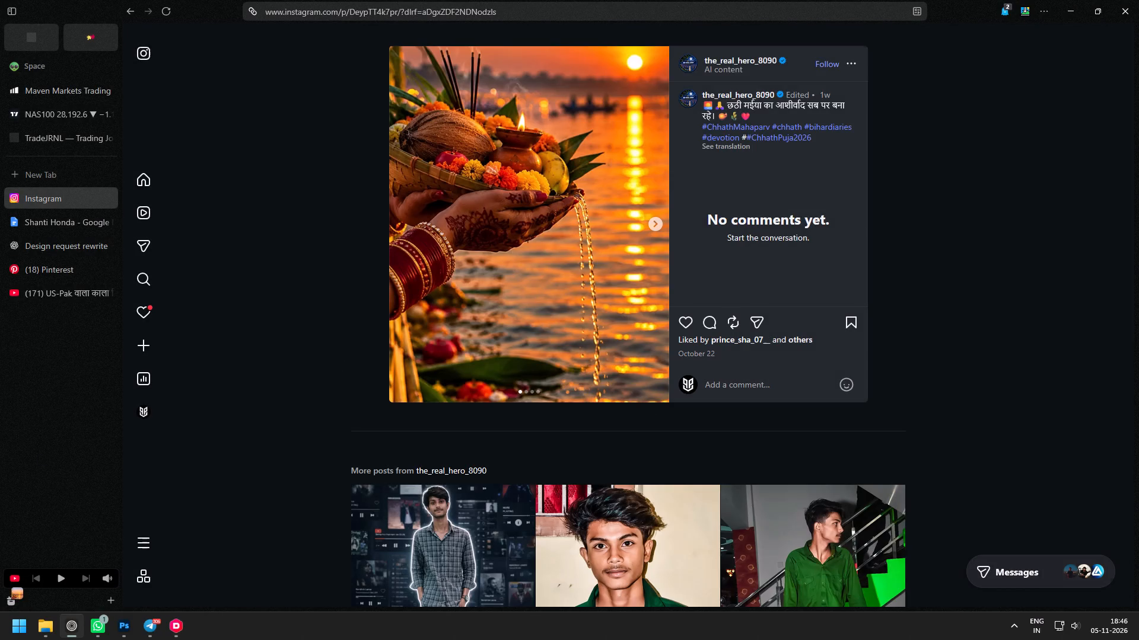
pyautogui.click(653, 226)
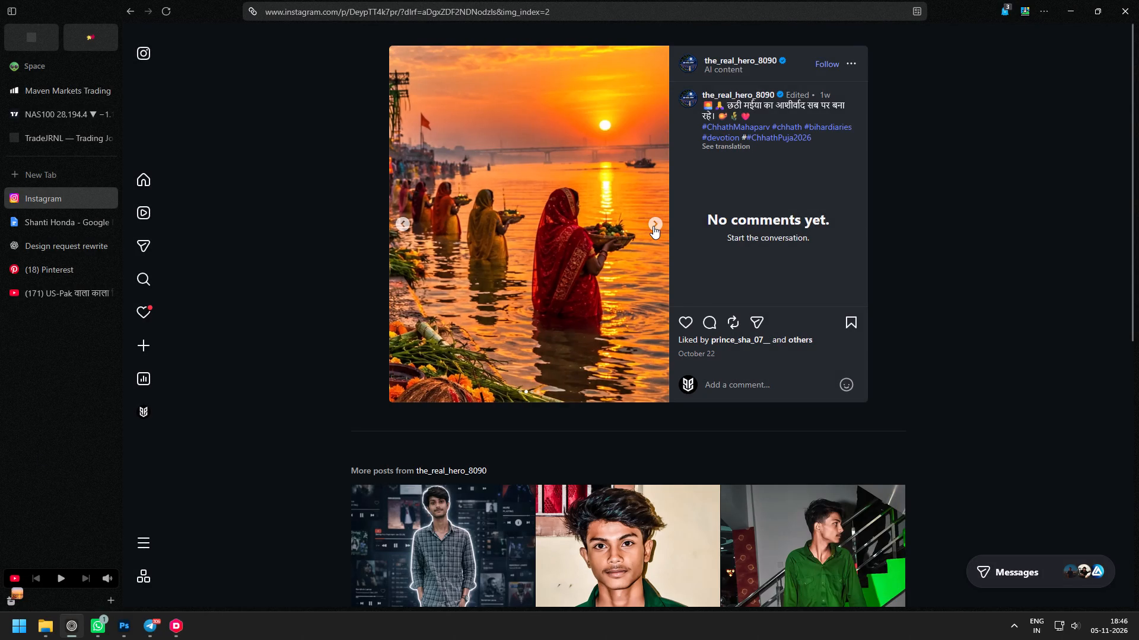
pyautogui.click(653, 226)
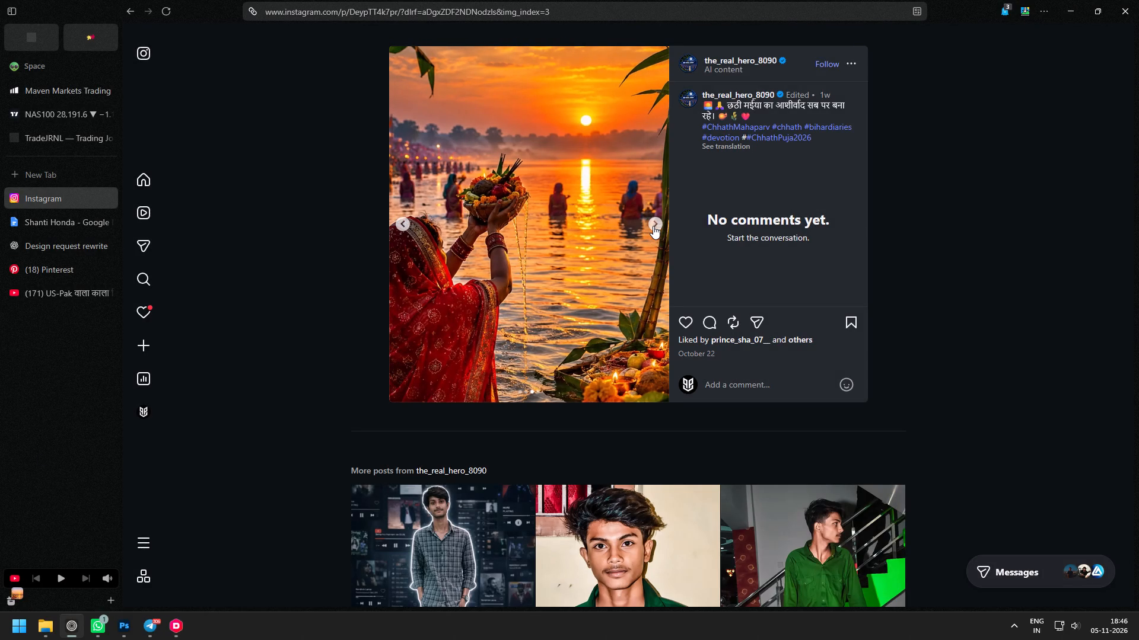
pyautogui.click(653, 226)
pyautogui.click(653, 226)
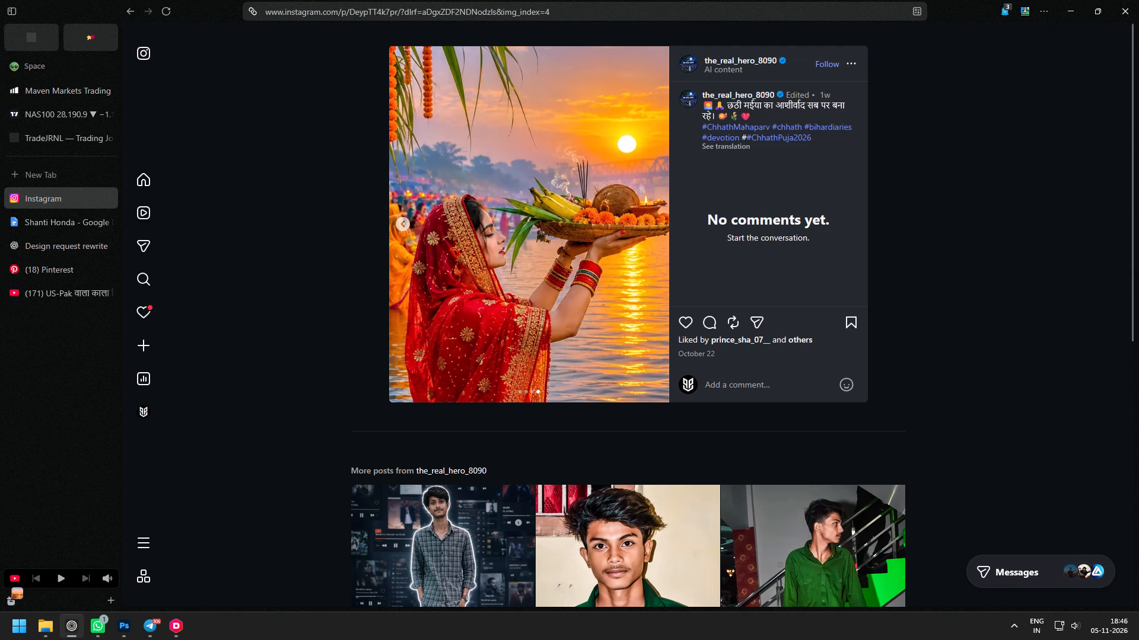
pyautogui.click(406, 223)
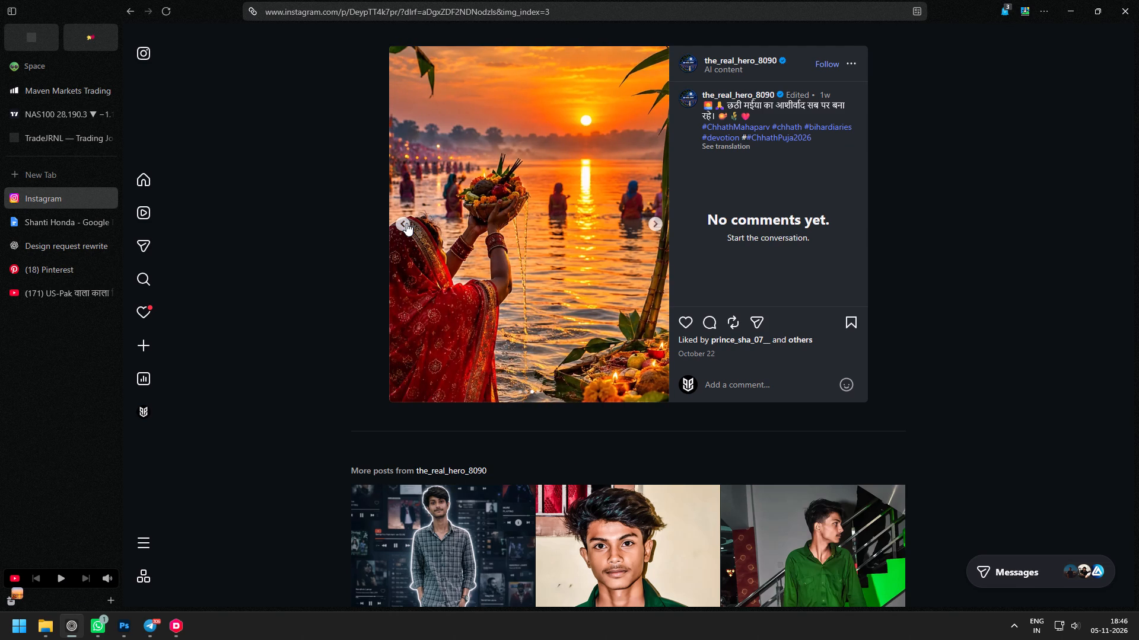
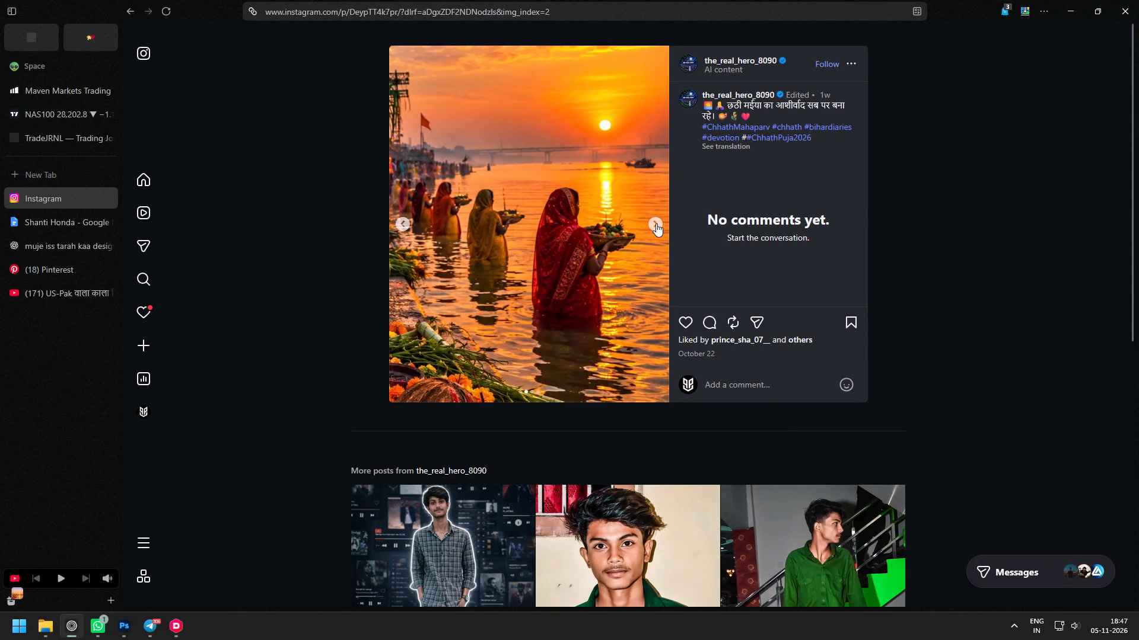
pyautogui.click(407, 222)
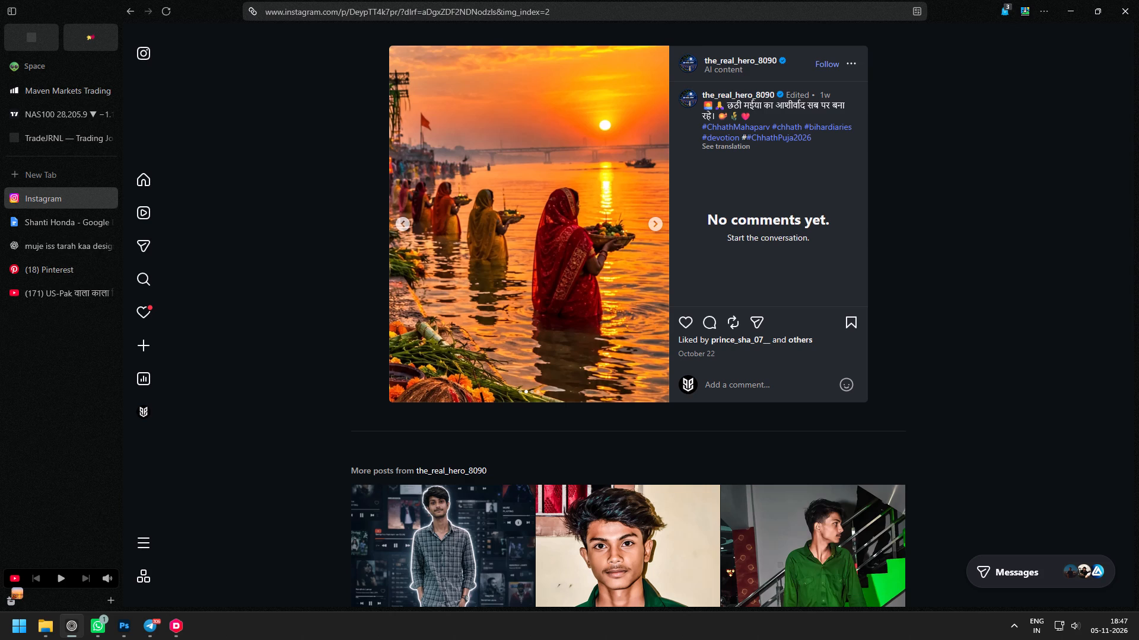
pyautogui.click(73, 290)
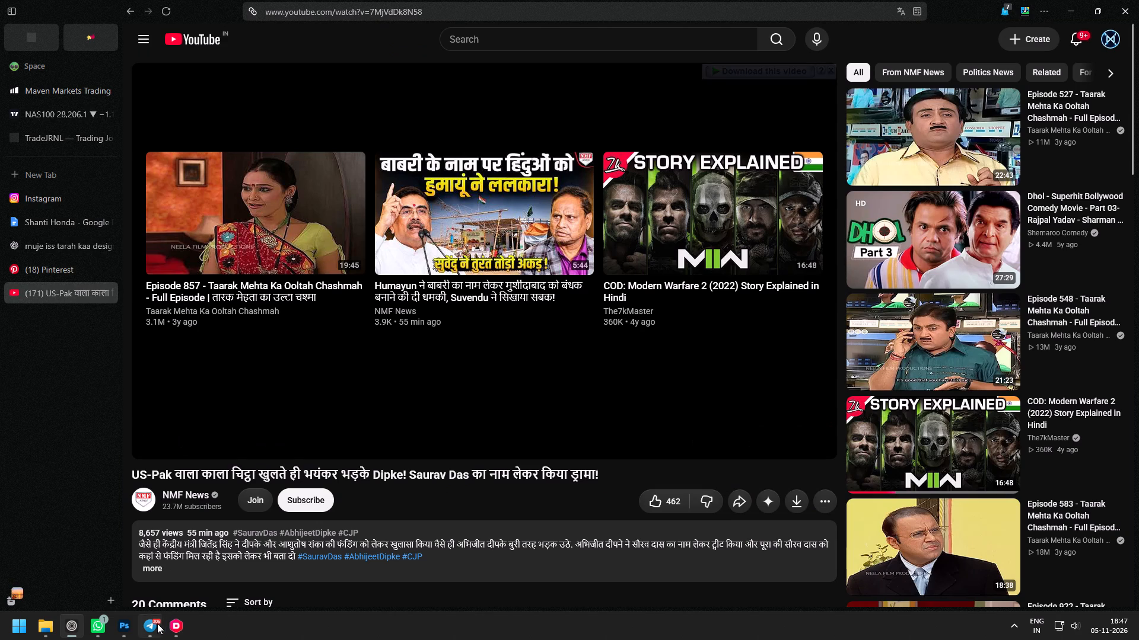
# Switch to Photoshop, save the finished 16 Nov static.psd and close the document.
pyautogui.click(129, 622)
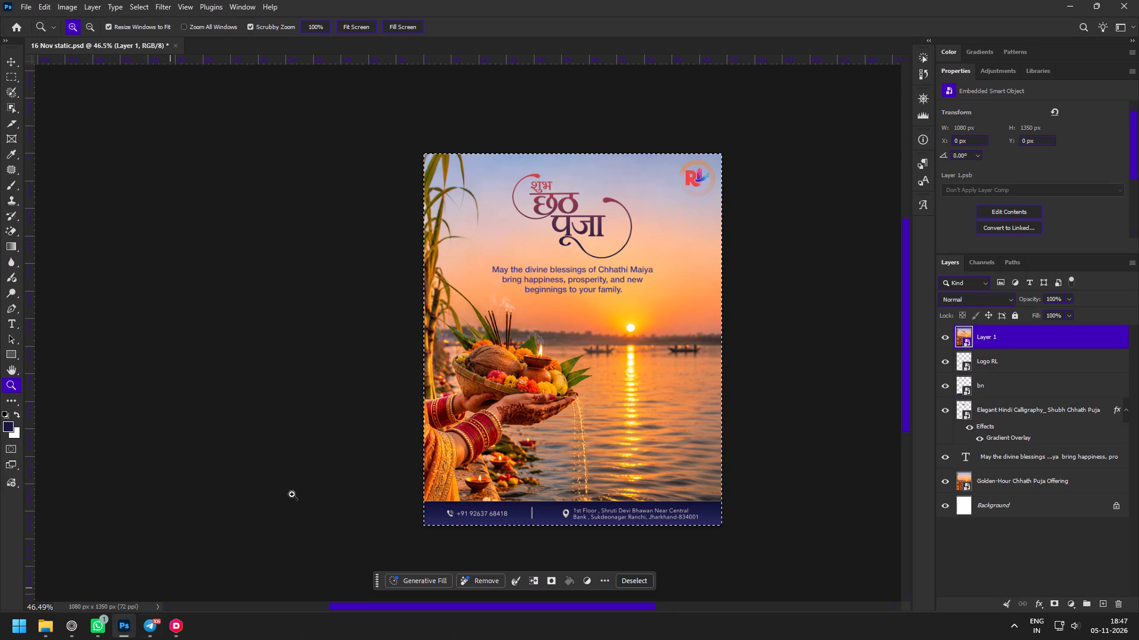
pyautogui.hotkey('ctrl', 's')
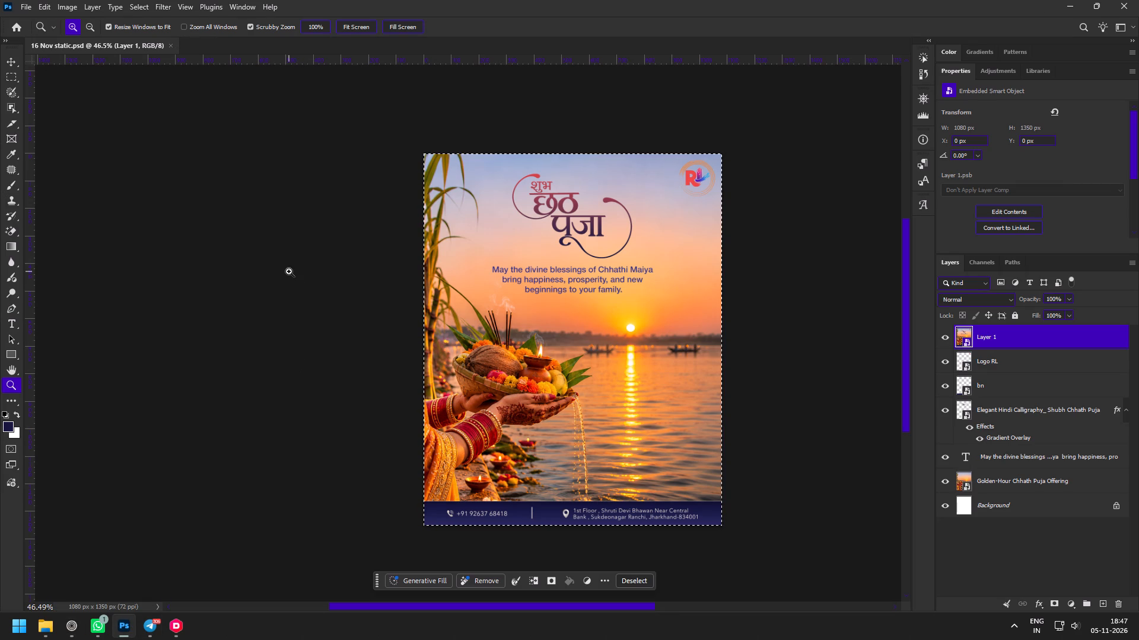
pyautogui.click(169, 46)
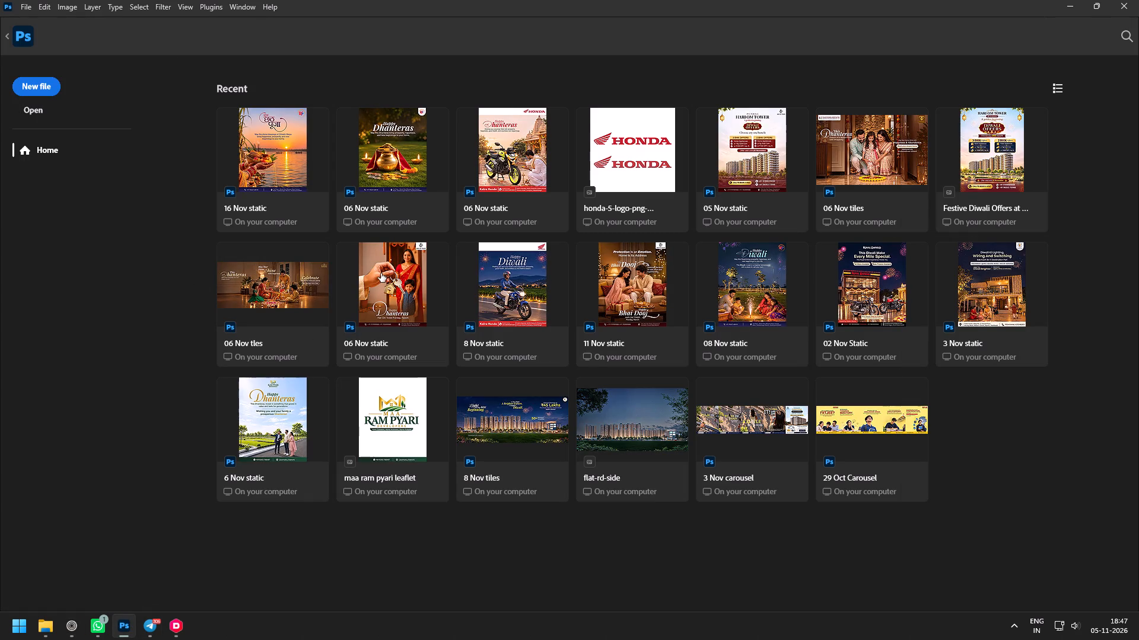
# Create a new 1080 x 1350 px, 72 ppi document from the saved STATIC preset.
pyautogui.click(37, 85)
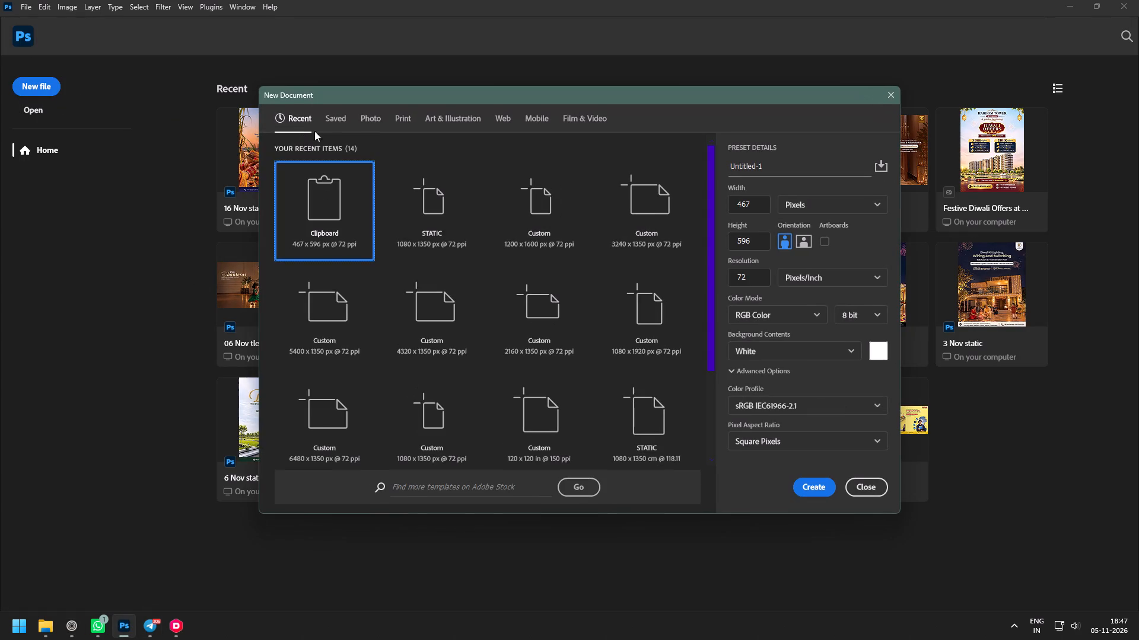
pyautogui.click(327, 116)
pyautogui.click(312, 259)
pyautogui.click(799, 476)
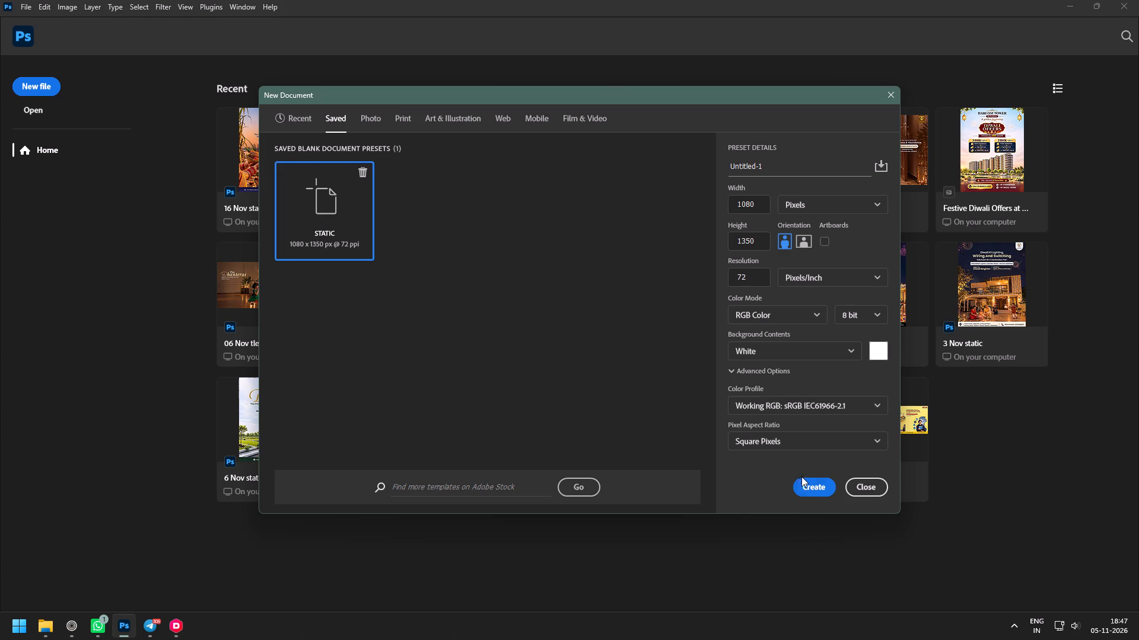
pyautogui.click(814, 485)
# Switch back to the browser, open the generated Chhath Puja riverside image in ChatGPT at full size and download it.
pyautogui.click(74, 630)
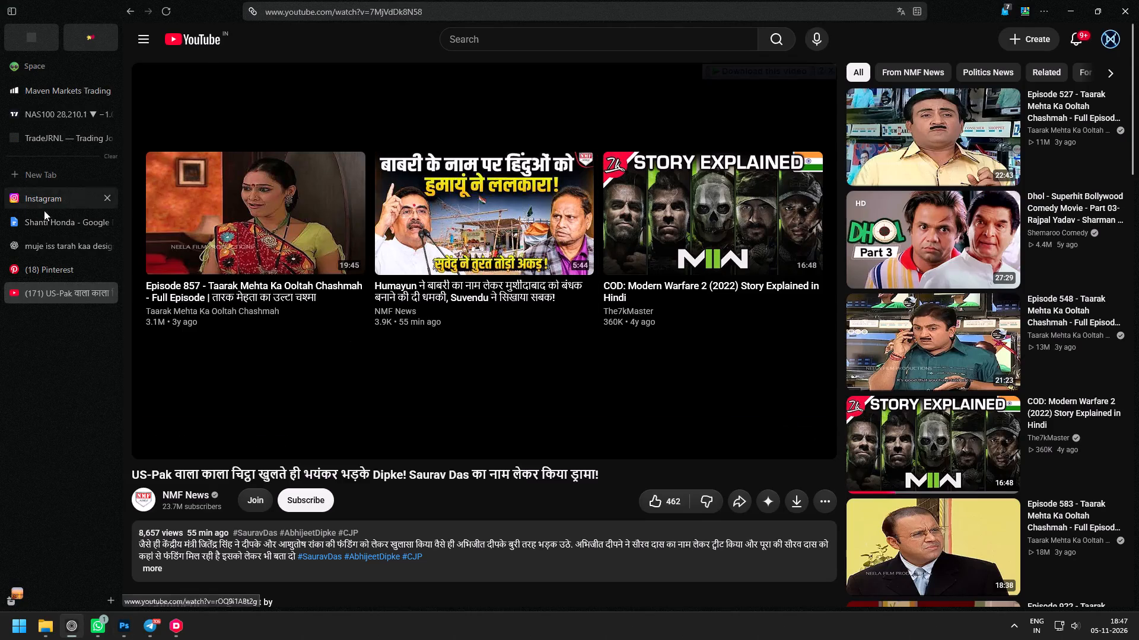
pyautogui.click(53, 218)
pyautogui.click(53, 201)
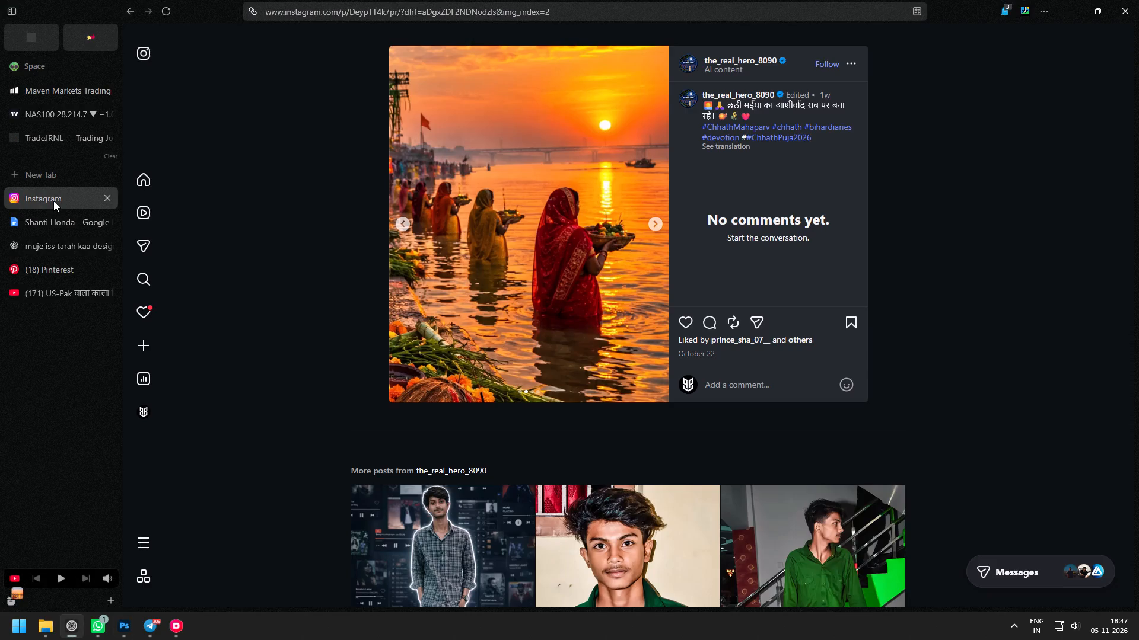
pyautogui.click(69, 230)
pyautogui.click(69, 257)
pyautogui.click(599, 423)
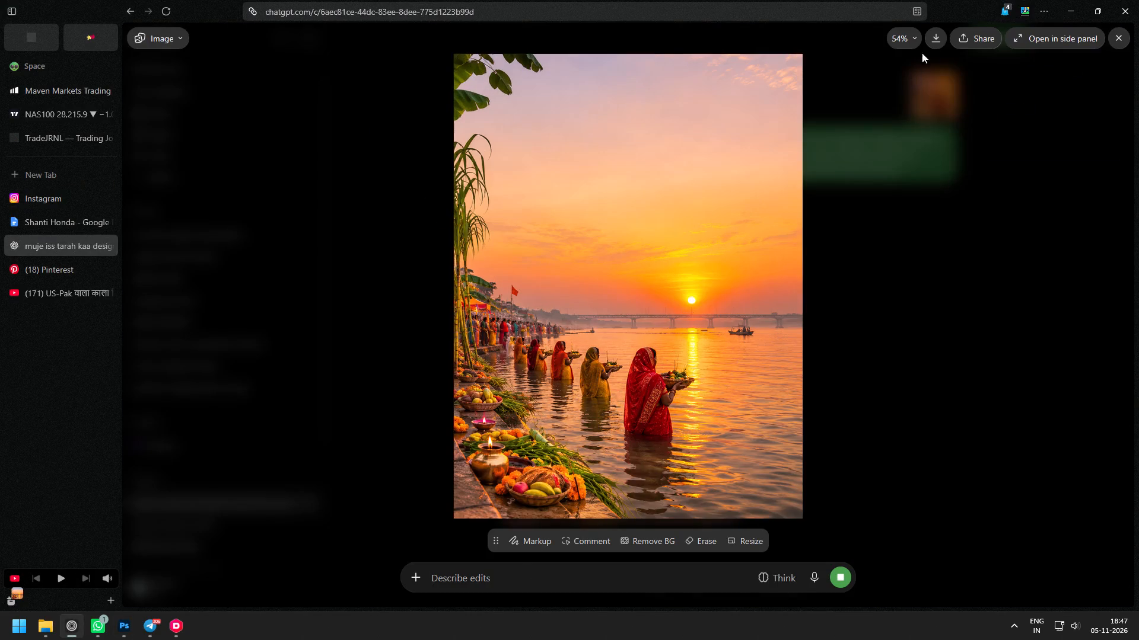
pyautogui.click(936, 38)
# Place the downloaded Golden Chhath Puja at Sunrise image in the blank Photoshop document and scale it to 1080 x 1440 px to span the canvas width.
pyautogui.click(128, 629)
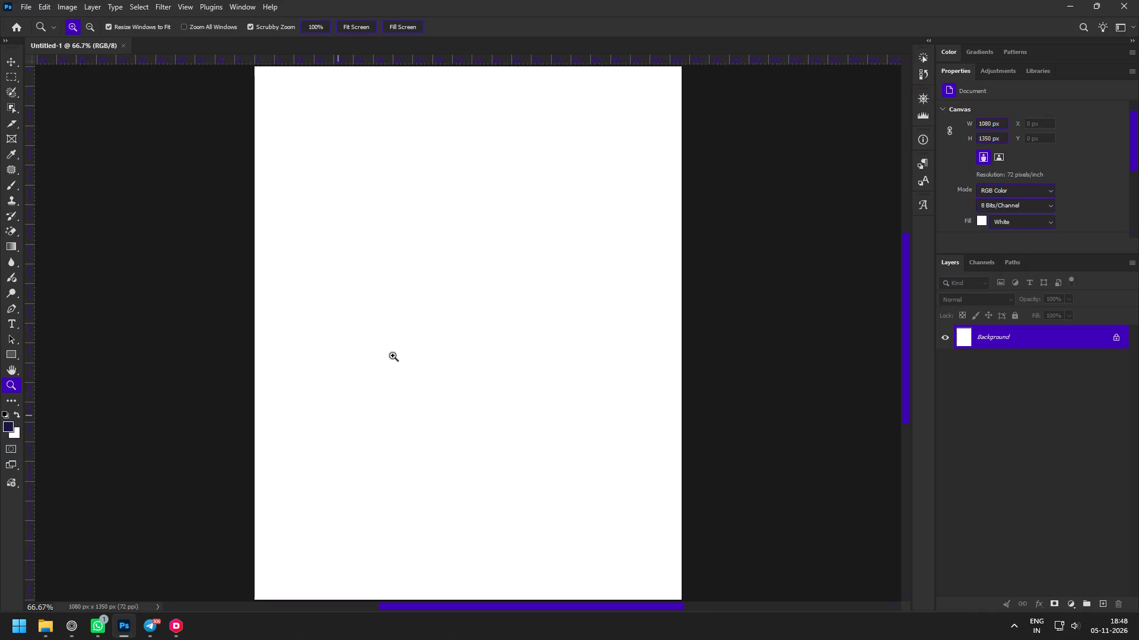
pyautogui.click(40, 638)
pyautogui.click(101, 552)
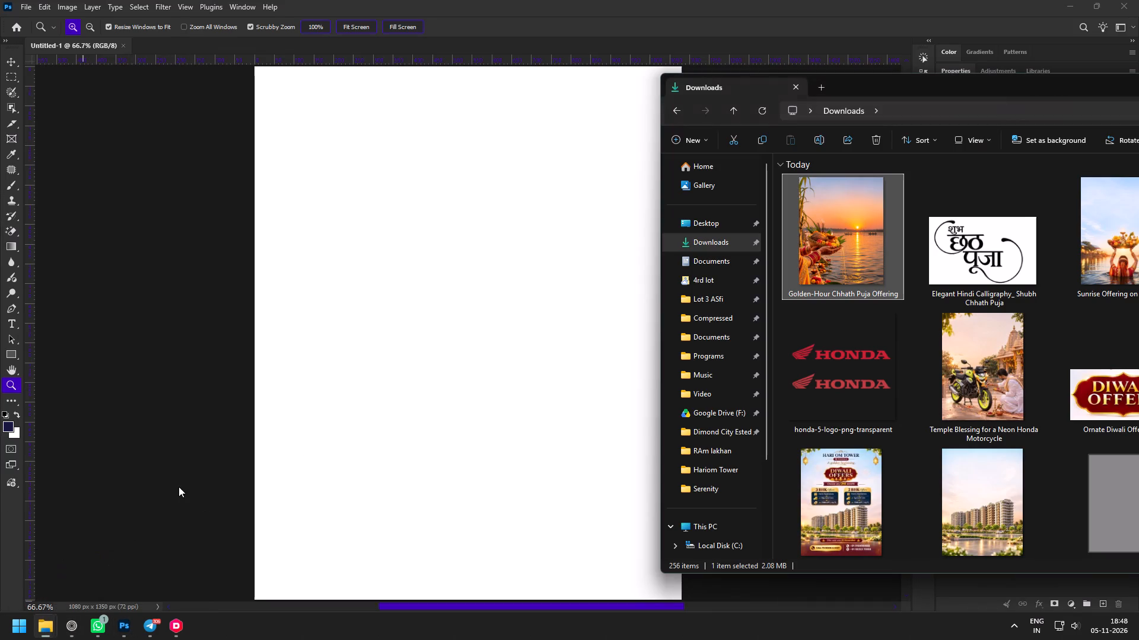
pyautogui.click(712, 243)
pyautogui.click(866, 245)
pyautogui.moveTo(861, 226); pyautogui.dragTo(469, 280)
pyautogui.moveTo(669, 333); pyautogui.dragTo(678, 334)
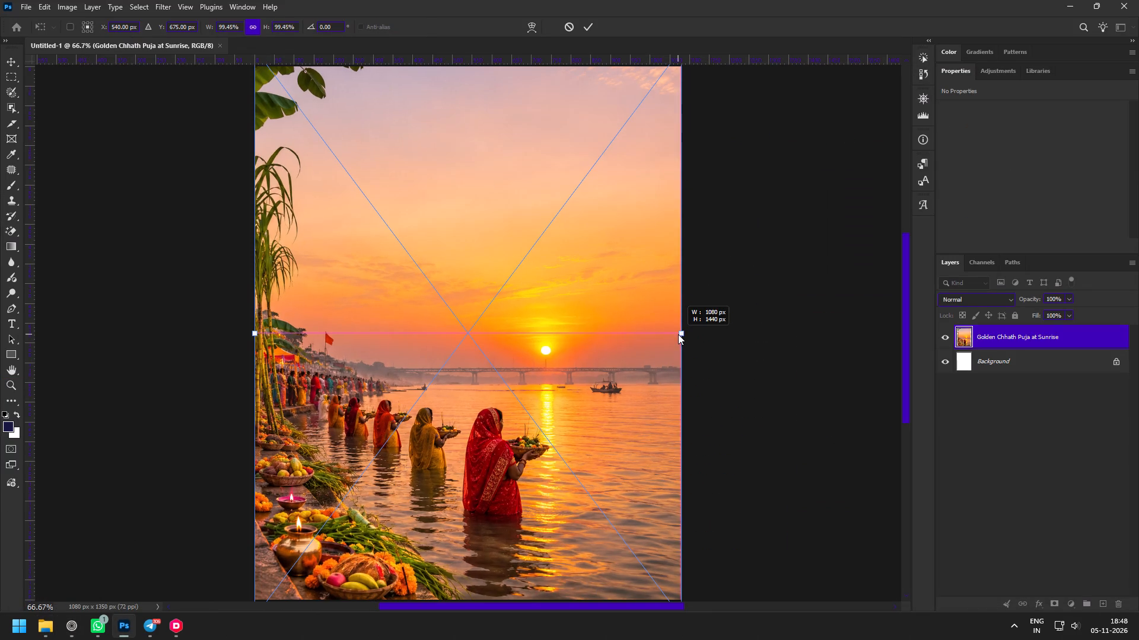
# Scale the placed Chhath Puja sunrise image to 1080 × 1440 px and align its bottom edge with the canvas bottom.
pyautogui.moveTo(678, 334); pyautogui.dragTo(679, 334)
pyautogui.press('space')
pyautogui.press('space')
pyautogui.press('space')
pyautogui.press('space')
pyautogui.moveTo(547, 470); pyautogui.dragTo(553, 398)
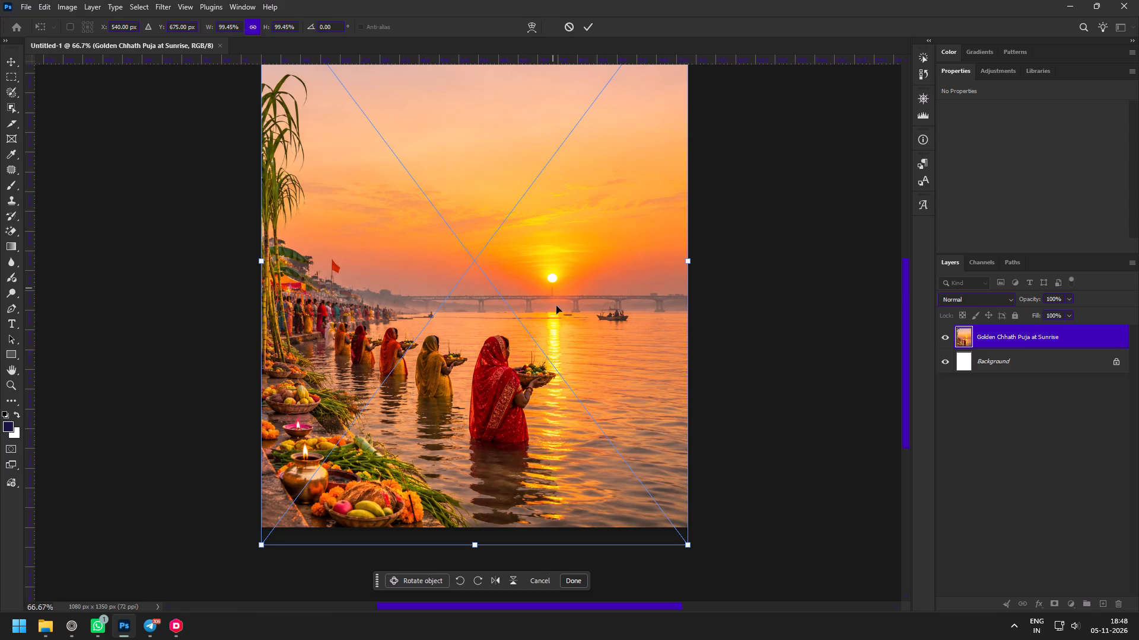
pyautogui.keyDown('shift'); pyautogui.moveTo(564, 334); pyautogui.dragTo(565, 319); pyautogui.keyUp('shift')
pyautogui.click(583, 27)
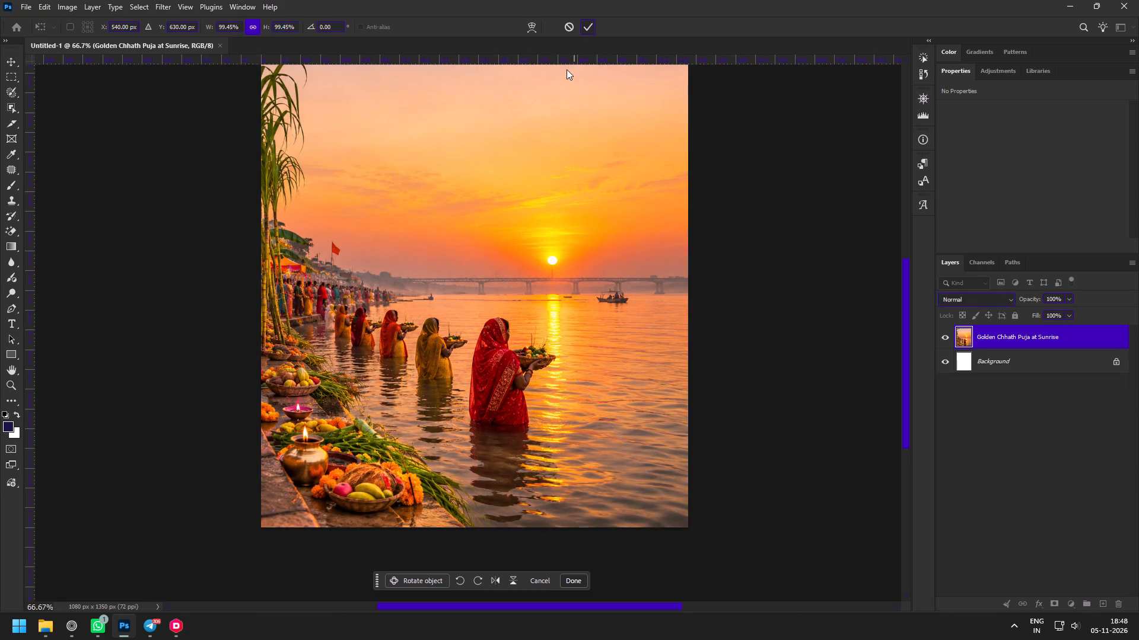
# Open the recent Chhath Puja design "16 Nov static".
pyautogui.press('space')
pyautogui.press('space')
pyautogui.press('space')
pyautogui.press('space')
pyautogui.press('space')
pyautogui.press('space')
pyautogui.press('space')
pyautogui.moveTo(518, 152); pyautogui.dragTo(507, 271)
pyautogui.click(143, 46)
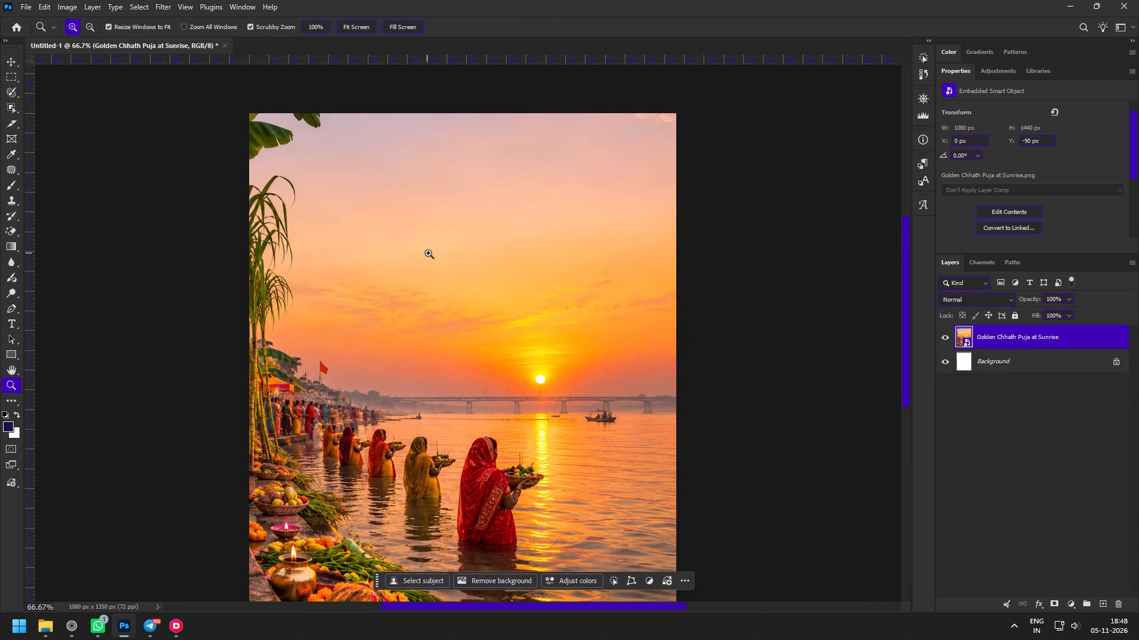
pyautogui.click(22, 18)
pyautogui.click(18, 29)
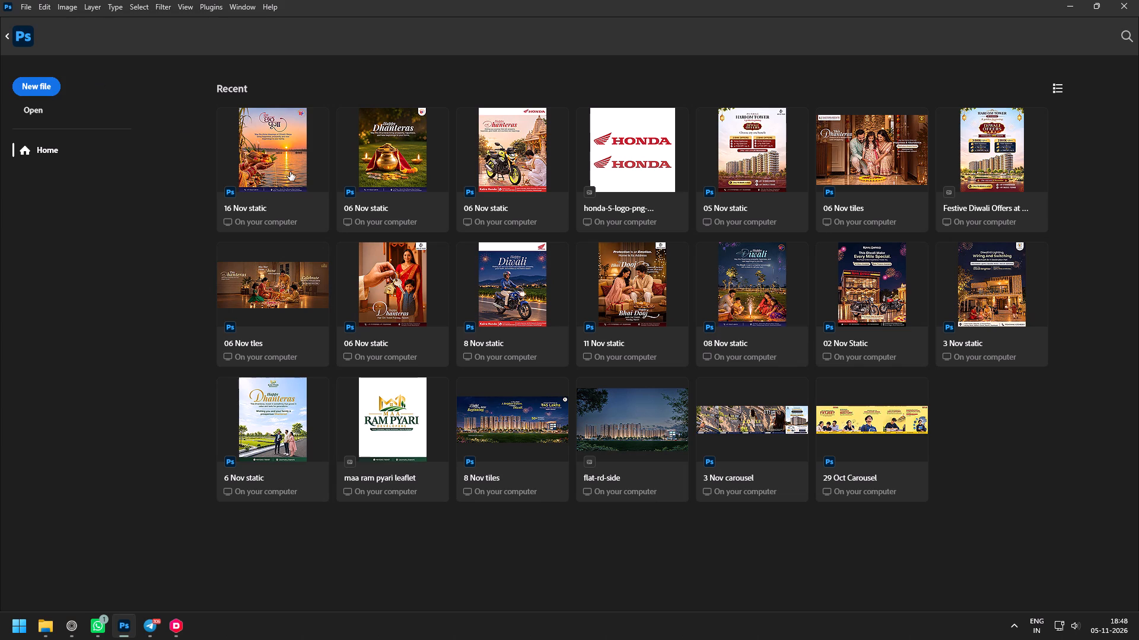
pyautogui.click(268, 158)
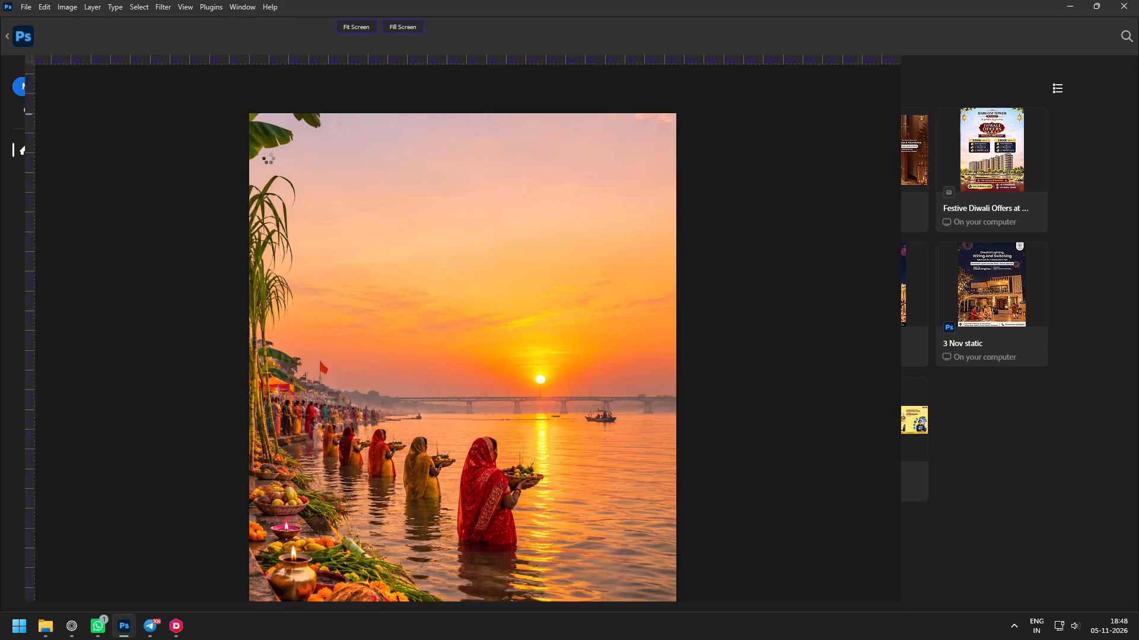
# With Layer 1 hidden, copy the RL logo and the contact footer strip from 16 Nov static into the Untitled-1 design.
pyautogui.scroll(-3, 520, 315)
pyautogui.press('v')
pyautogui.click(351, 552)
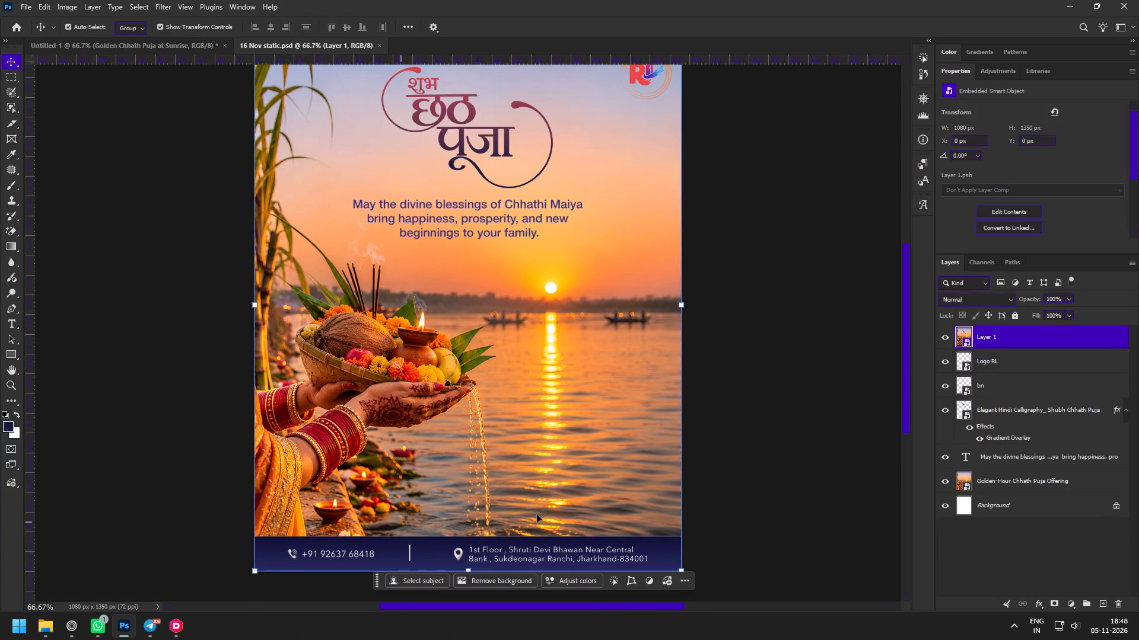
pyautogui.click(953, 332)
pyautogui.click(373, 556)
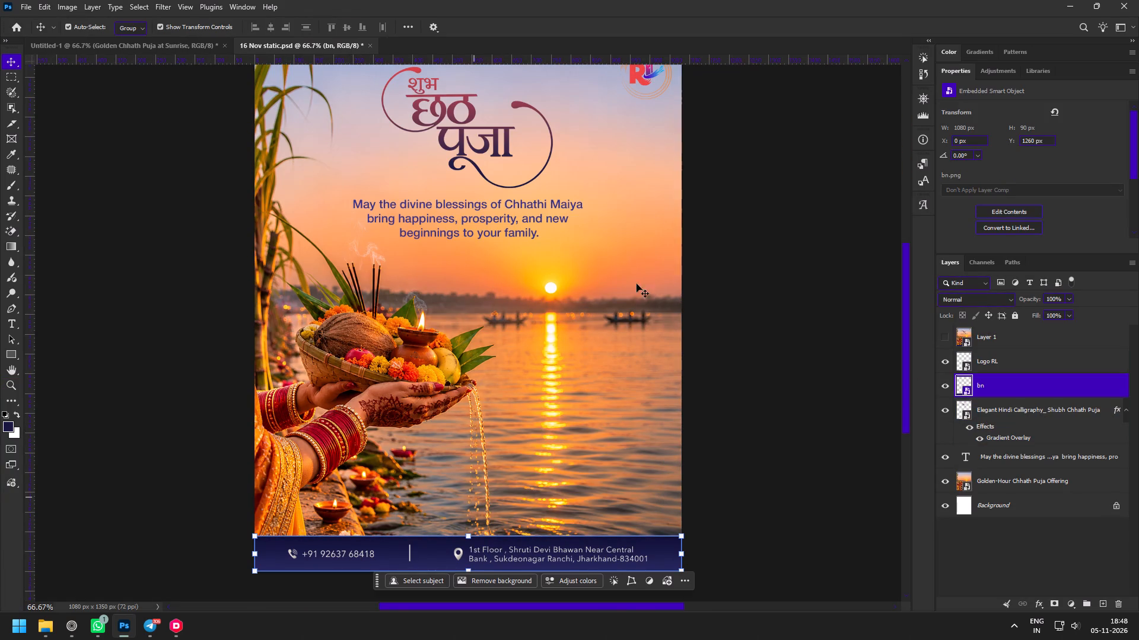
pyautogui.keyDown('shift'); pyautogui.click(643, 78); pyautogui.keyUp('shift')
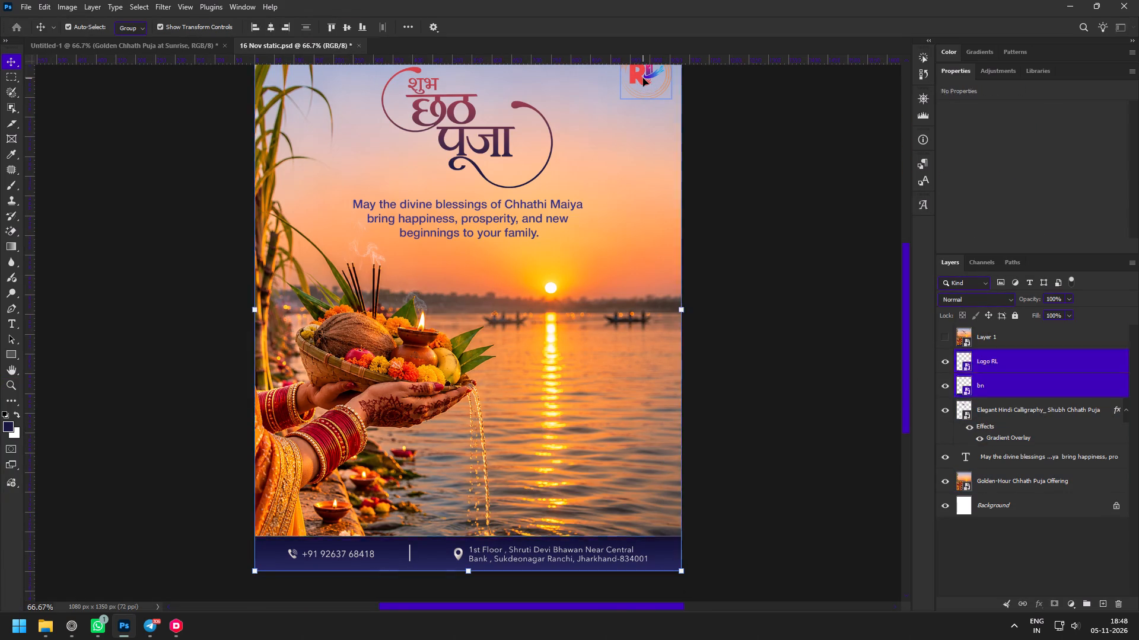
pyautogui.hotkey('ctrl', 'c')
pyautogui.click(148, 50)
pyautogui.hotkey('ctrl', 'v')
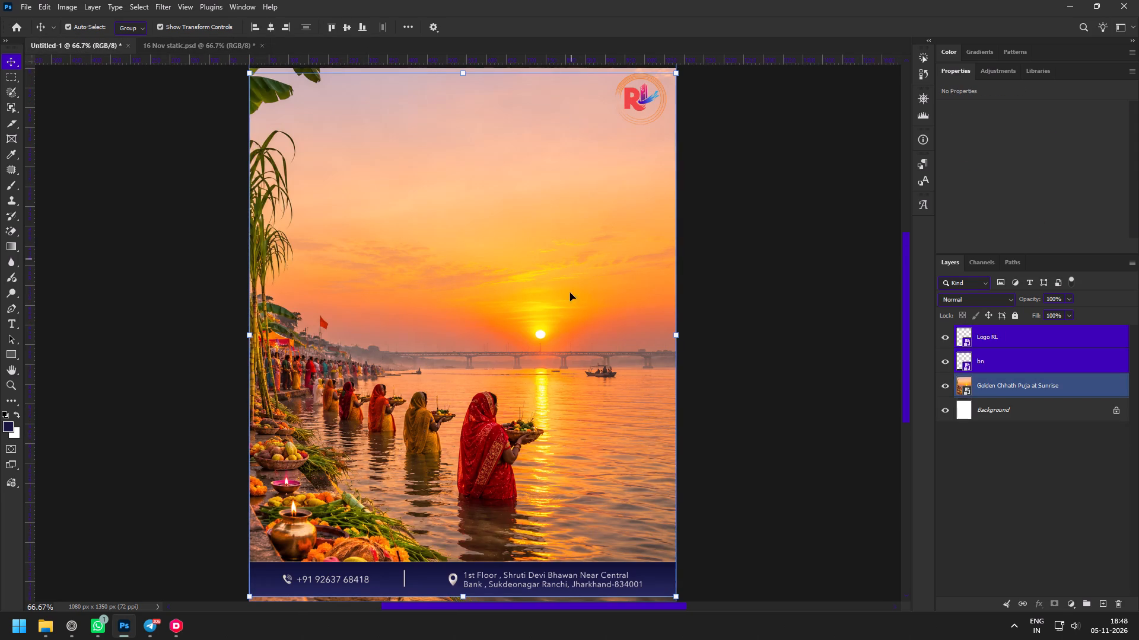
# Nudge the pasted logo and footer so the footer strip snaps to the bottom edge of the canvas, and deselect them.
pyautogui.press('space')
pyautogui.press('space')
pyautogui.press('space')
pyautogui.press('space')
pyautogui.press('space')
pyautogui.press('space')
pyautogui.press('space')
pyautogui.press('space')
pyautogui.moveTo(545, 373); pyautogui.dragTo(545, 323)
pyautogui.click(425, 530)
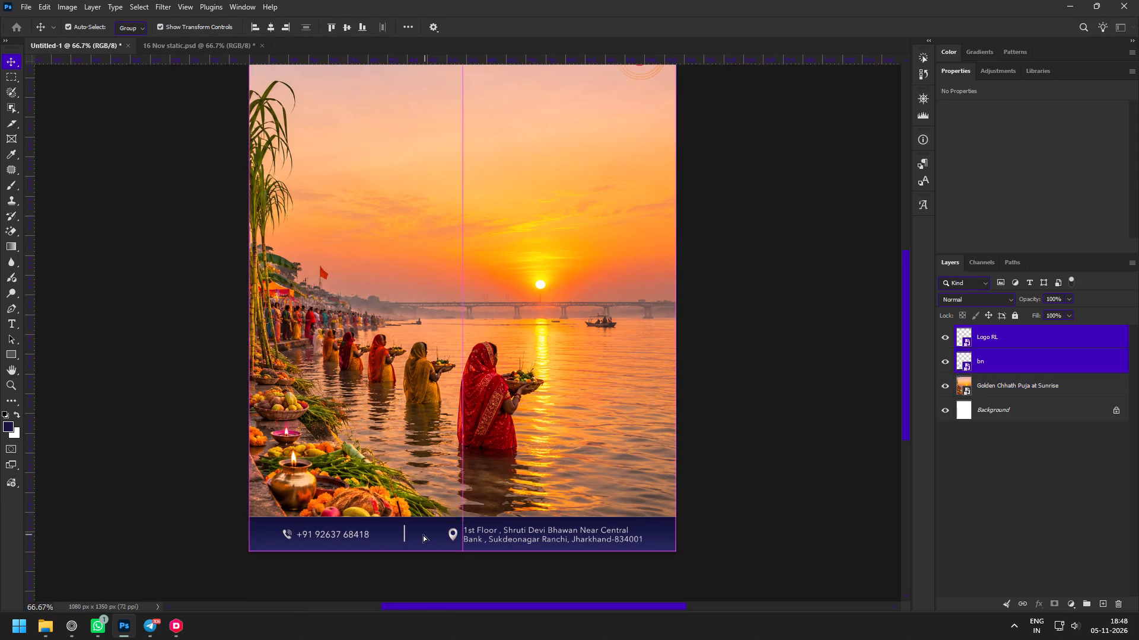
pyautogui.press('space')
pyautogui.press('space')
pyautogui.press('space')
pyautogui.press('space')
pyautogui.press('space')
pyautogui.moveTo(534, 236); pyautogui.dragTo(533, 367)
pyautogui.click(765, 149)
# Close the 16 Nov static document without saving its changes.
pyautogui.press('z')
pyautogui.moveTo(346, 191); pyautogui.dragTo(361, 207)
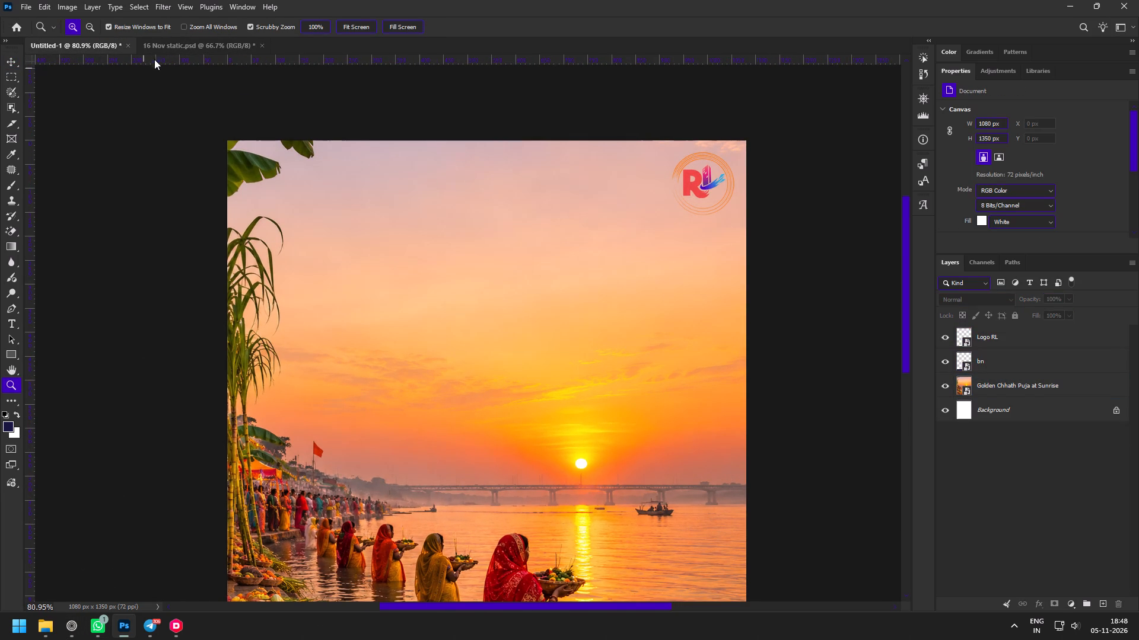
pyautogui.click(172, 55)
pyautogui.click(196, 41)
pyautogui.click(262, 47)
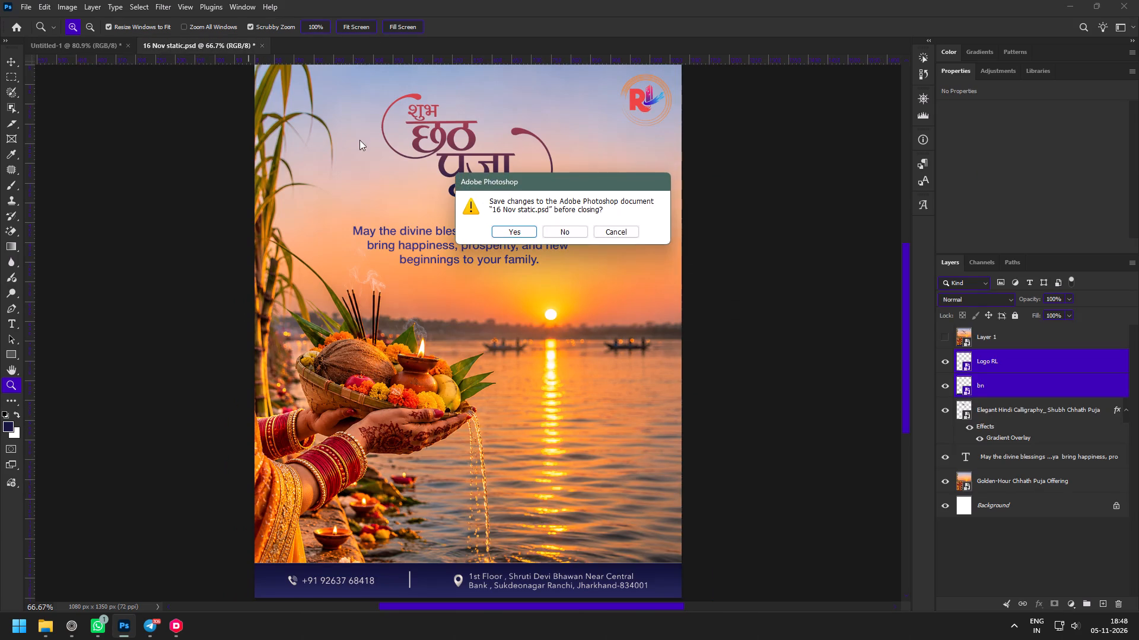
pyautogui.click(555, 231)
# Add the headline "DOOBTE SURAJ KO NAMAN, UGTE SURAJ SE NAYI UMMEED" from the Shanti Honda document as text across the upper sky.
pyautogui.click(67, 636)
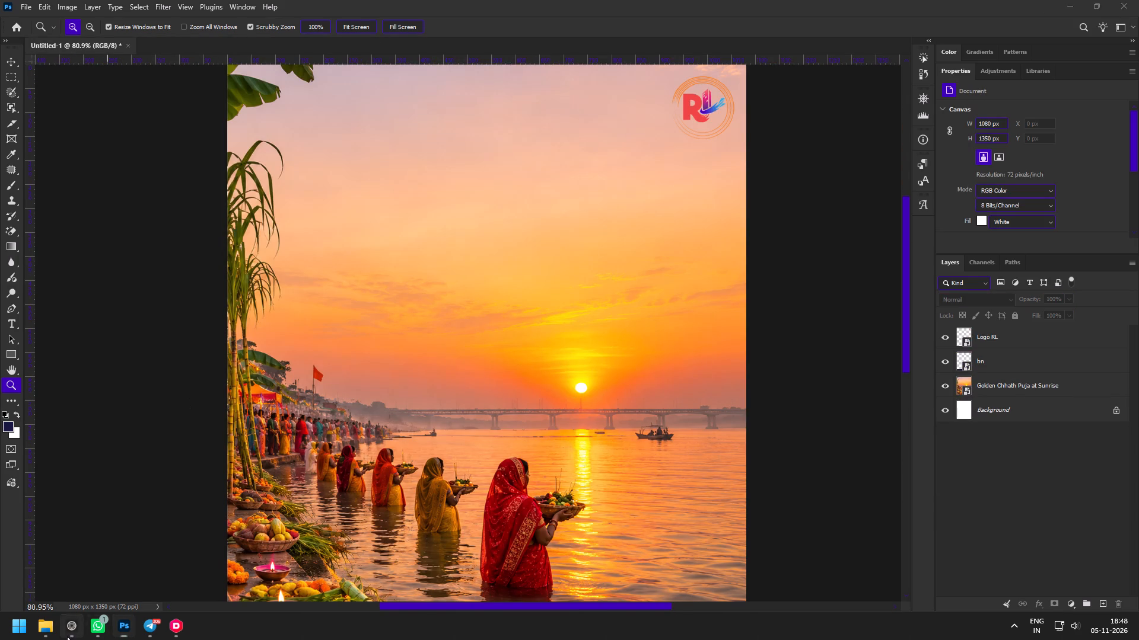
pyautogui.click(48, 220)
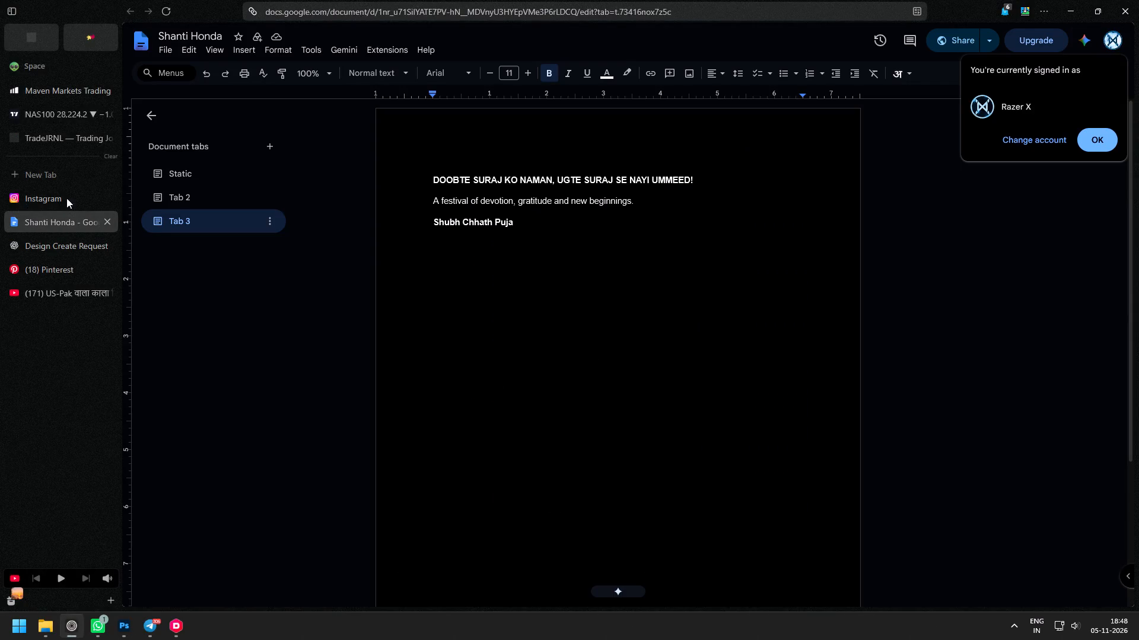
pyautogui.moveTo(413, 175); pyautogui.dragTo(689, 178)
pyautogui.hotkey('ctrl', 'c')
pyautogui.click(117, 638)
pyautogui.press('z')
pyautogui.moveTo(413, 105); pyautogui.dragTo(424, 121)
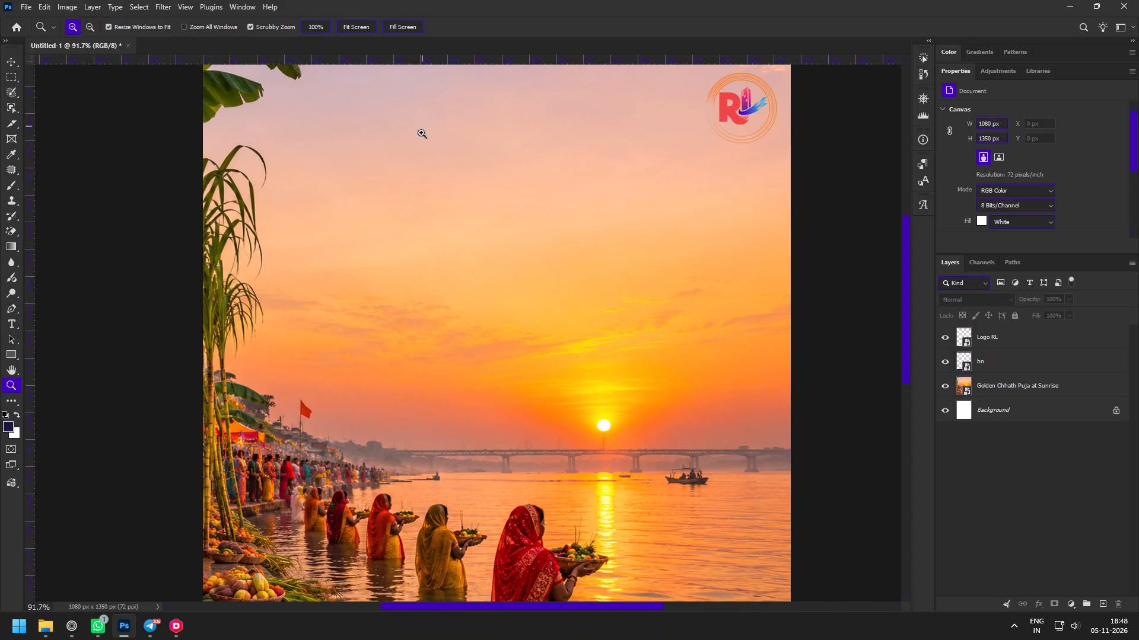
pyautogui.press('space')
pyautogui.press('space')
pyautogui.press('space')
pyautogui.moveTo(422, 143); pyautogui.dragTo(426, 186)
pyautogui.press('t')
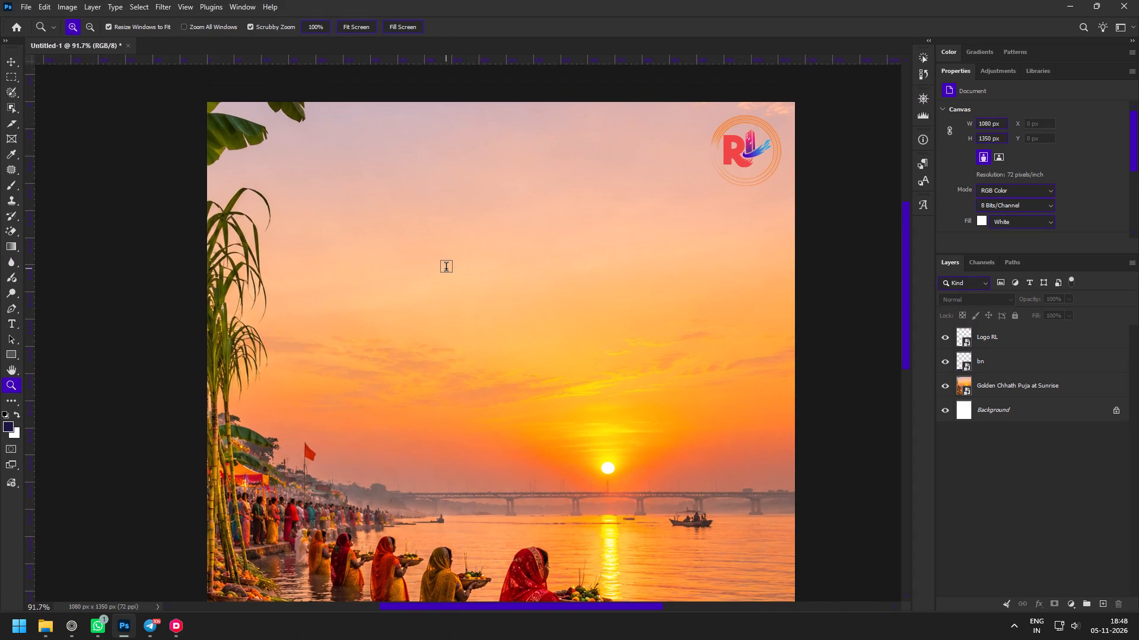
pyautogui.click(396, 235)
pyautogui.hotkey('ctrl', 'v')
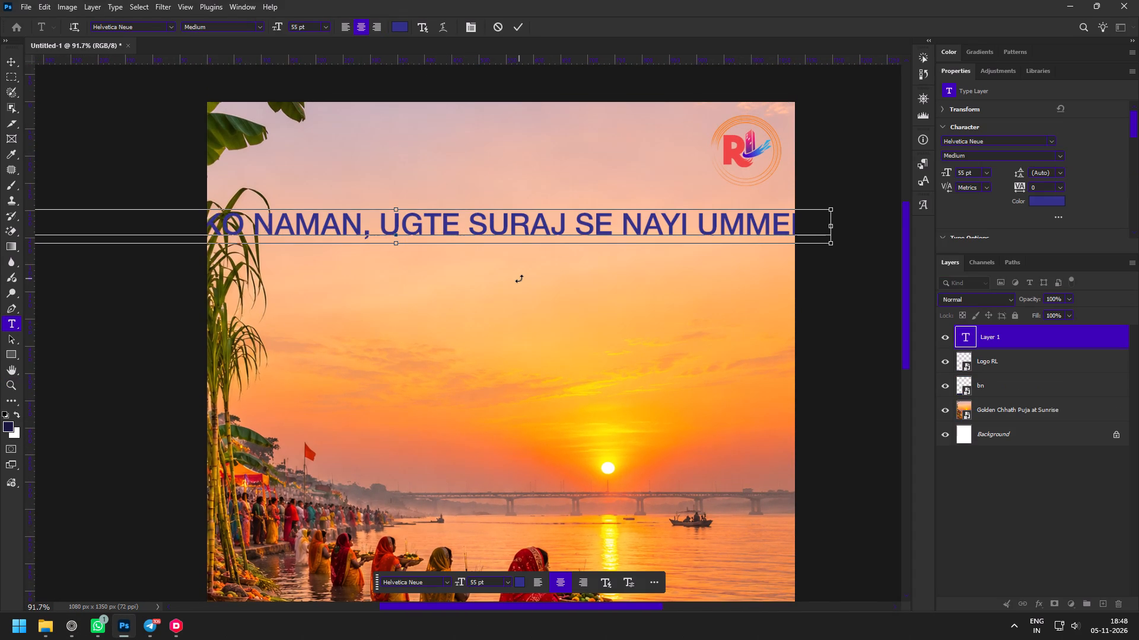
pyautogui.hotkey('ctrl', 'Return')
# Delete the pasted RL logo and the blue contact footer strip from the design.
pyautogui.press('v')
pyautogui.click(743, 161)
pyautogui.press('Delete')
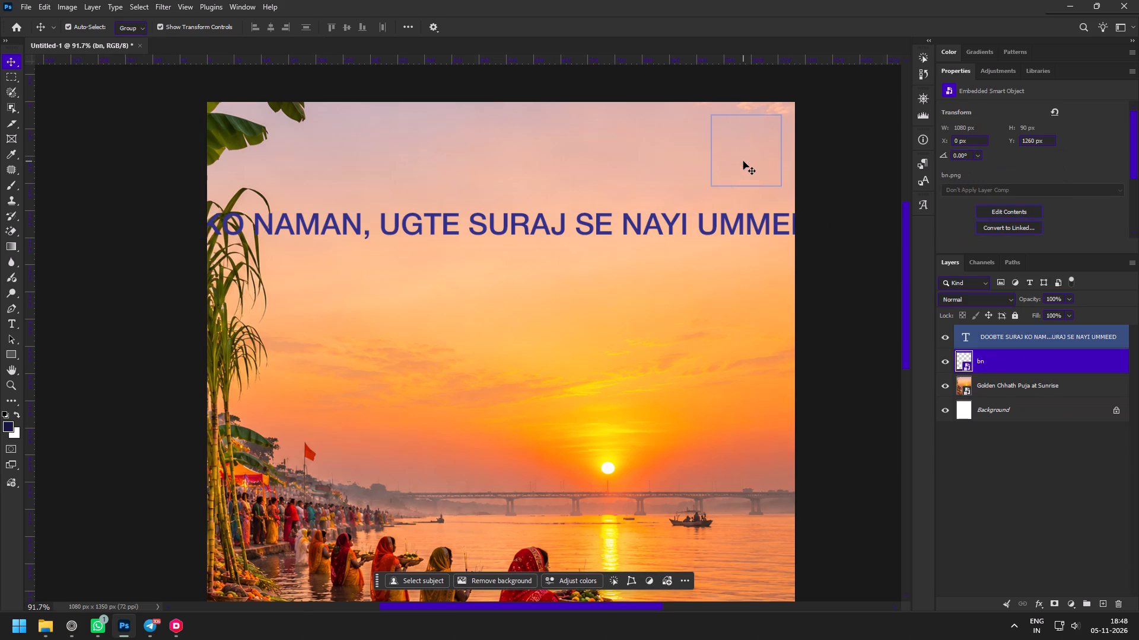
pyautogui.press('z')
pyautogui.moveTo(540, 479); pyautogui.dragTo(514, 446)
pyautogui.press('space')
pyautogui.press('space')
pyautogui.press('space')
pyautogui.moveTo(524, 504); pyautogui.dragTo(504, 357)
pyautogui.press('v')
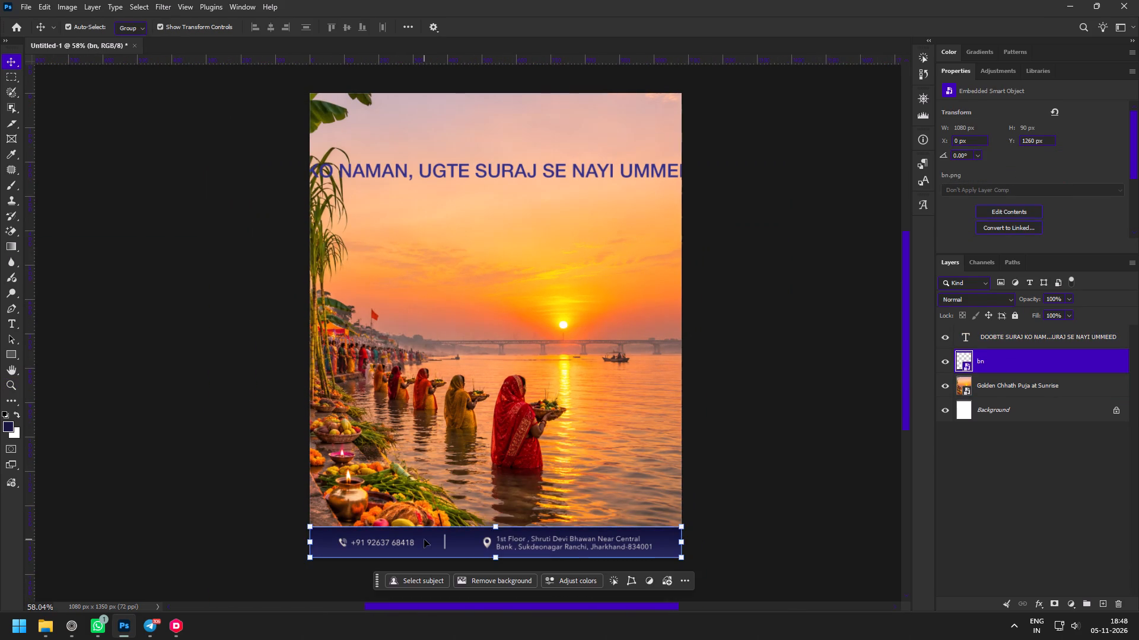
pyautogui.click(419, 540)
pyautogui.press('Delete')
# Switch to File Explorer and open the Kalra Kia folder inside Asfi office work.
pyautogui.click(65, 632)
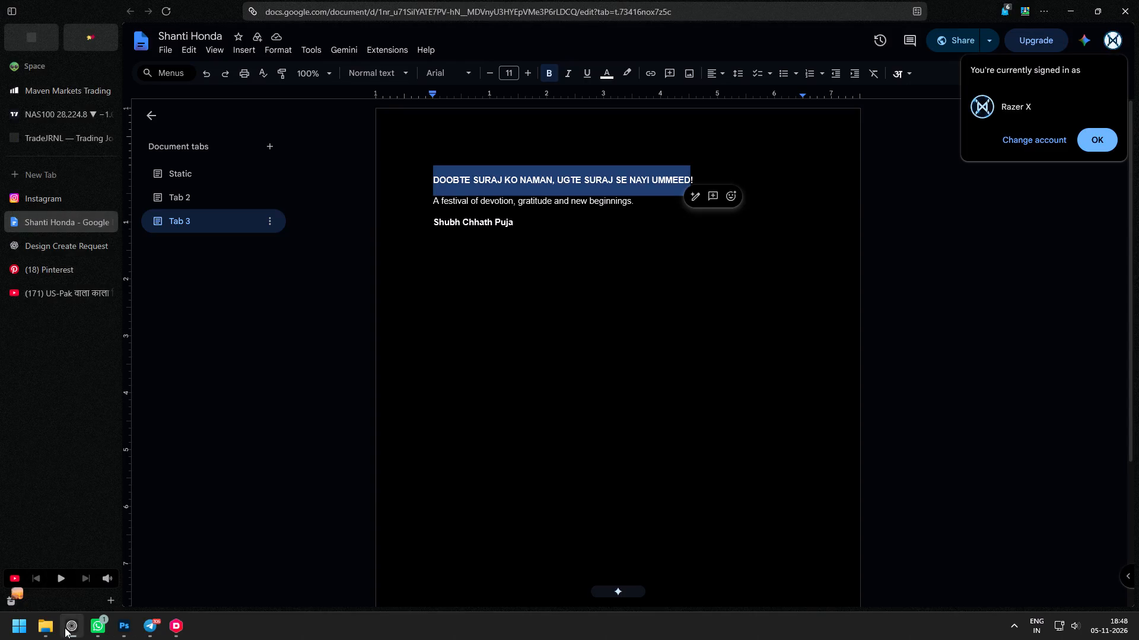
pyautogui.click(65, 628)
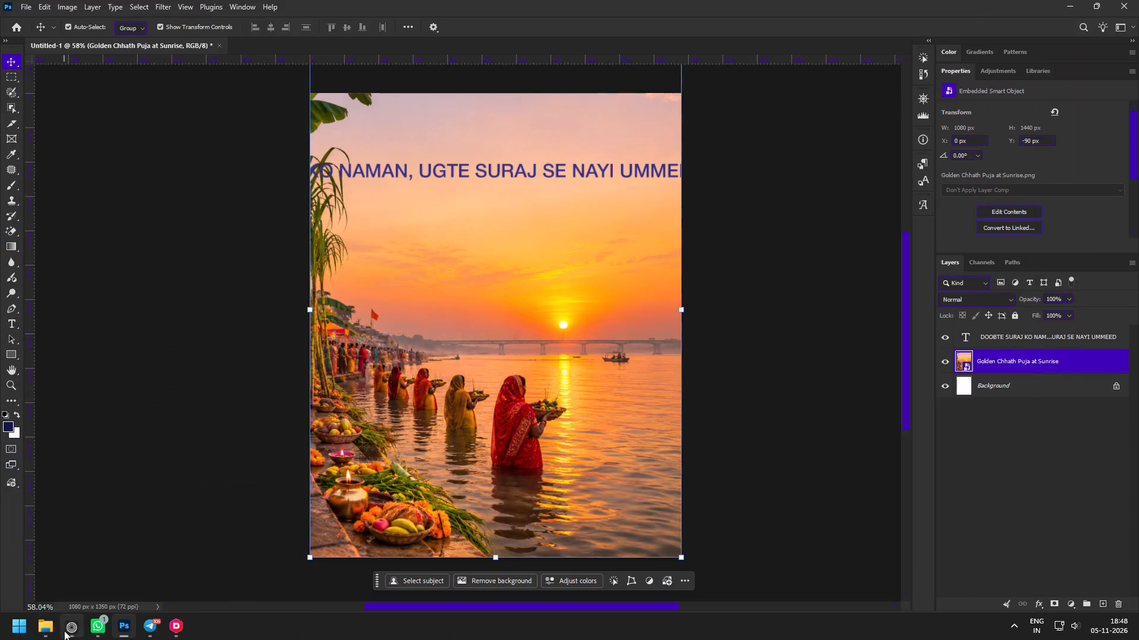
pyautogui.click(42, 636)
pyautogui.click(149, 565)
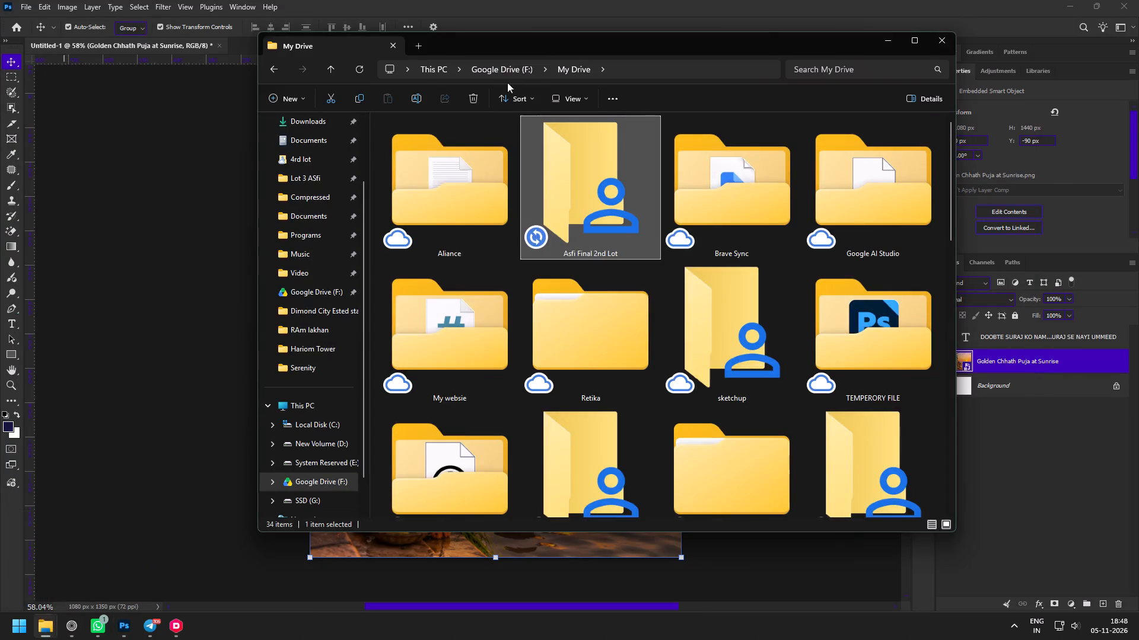
pyautogui.click(302, 484)
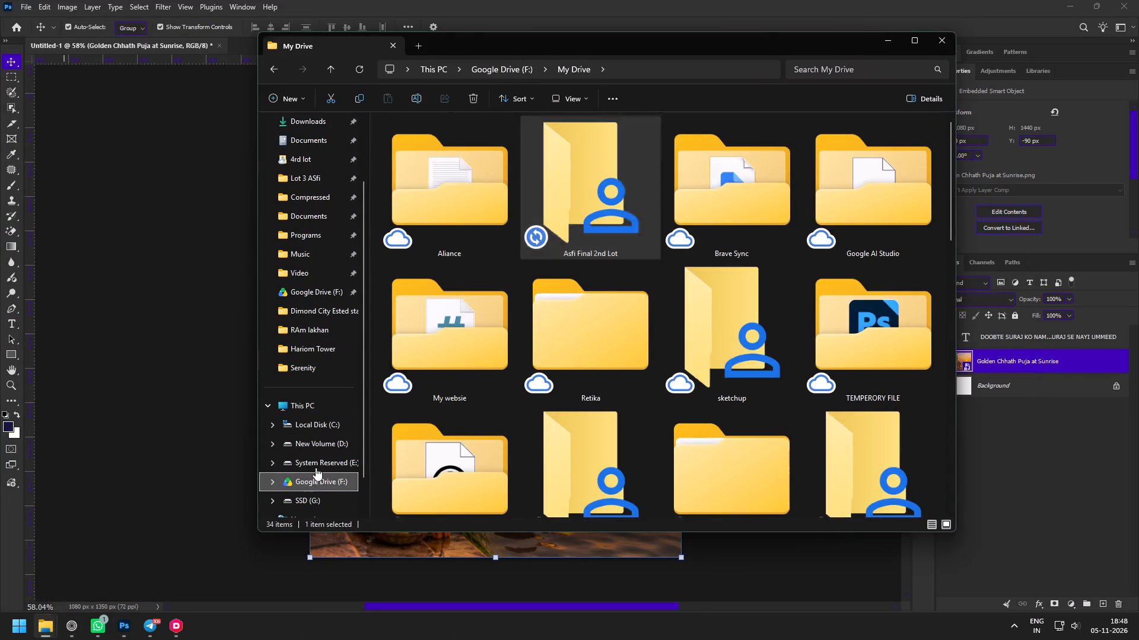
pyautogui.click(499, 71)
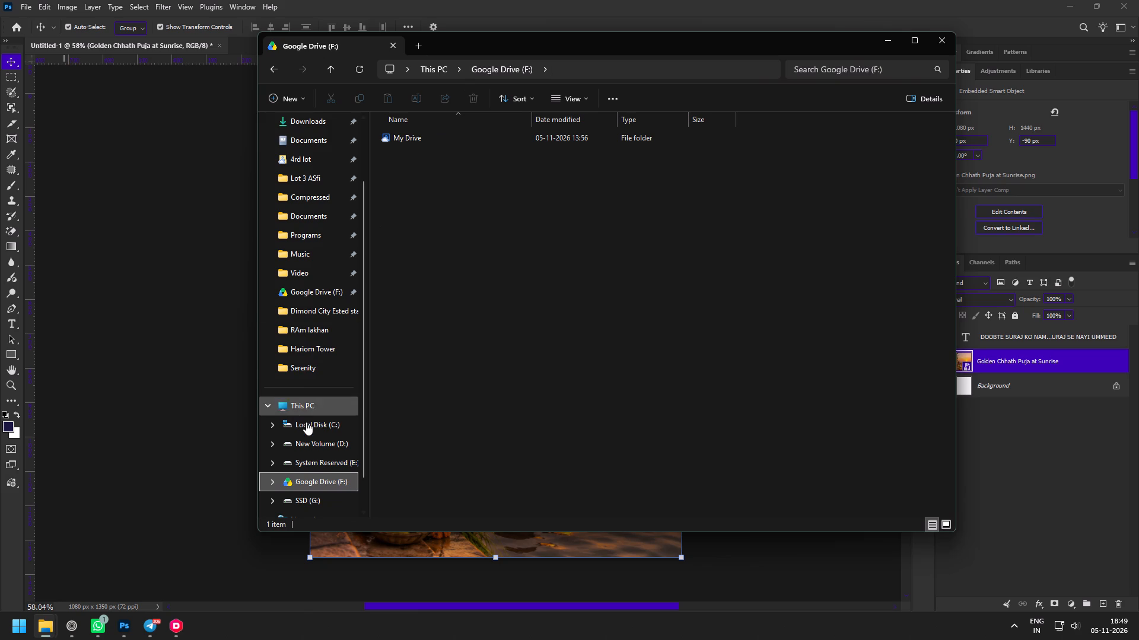
pyautogui.click(313, 345)
pyautogui.click(514, 69)
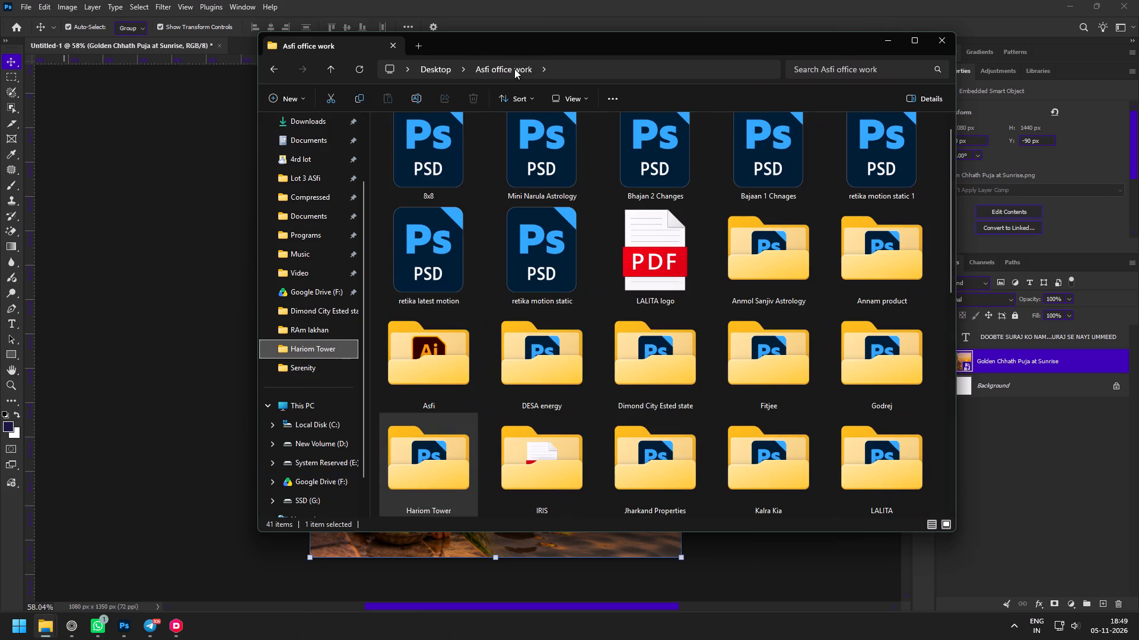
pyautogui.click(557, 366)
pyautogui.press('s')
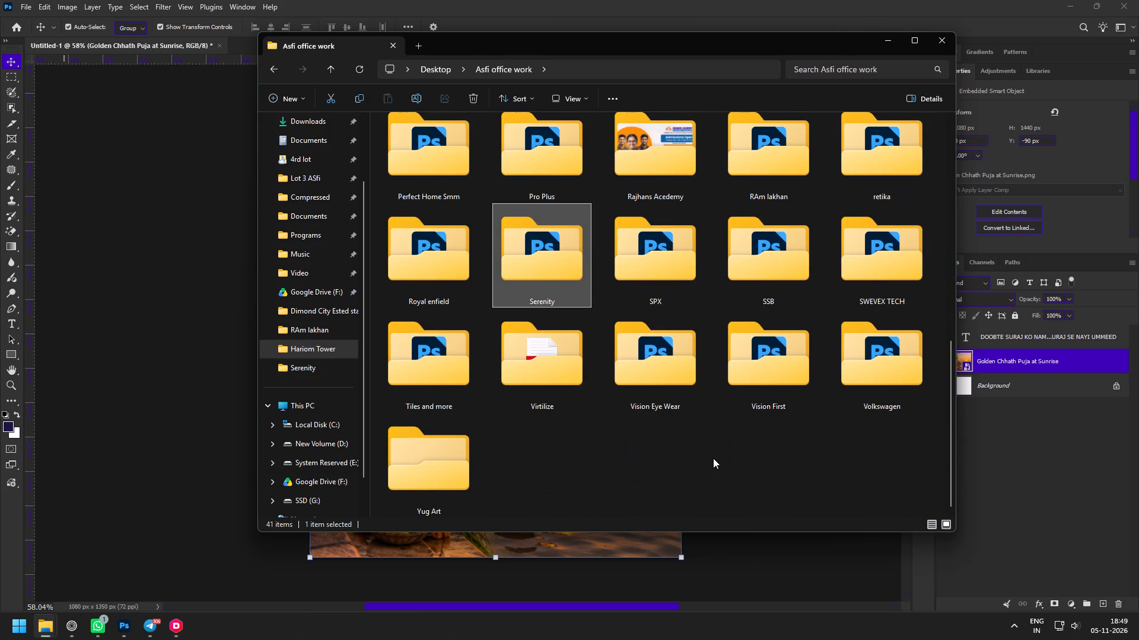
pyautogui.press('s')
pyautogui.press('h')
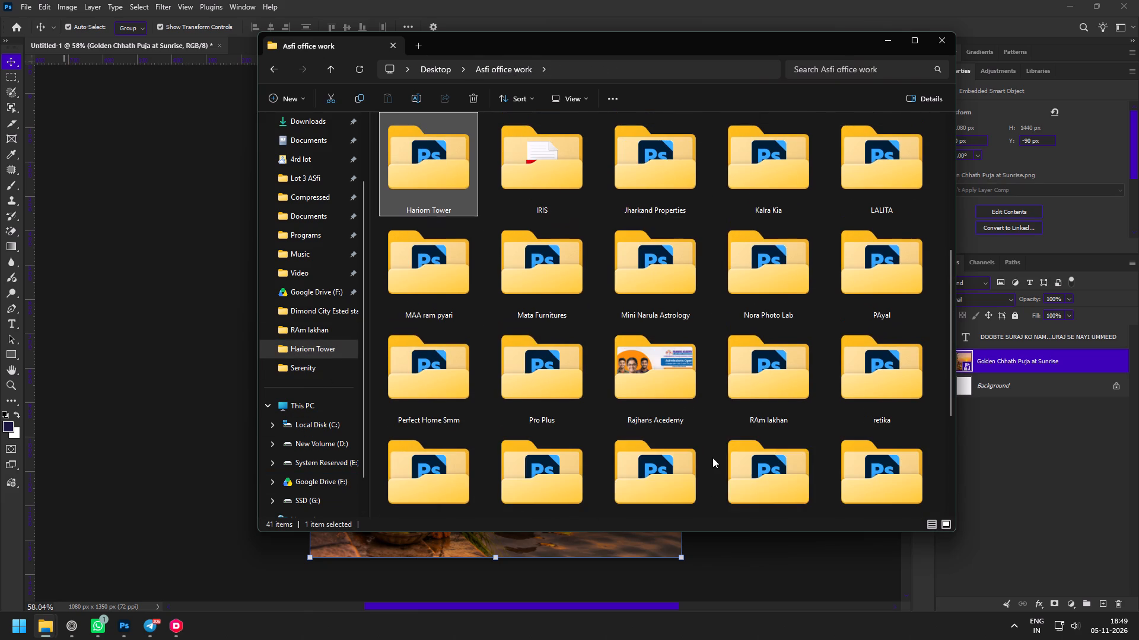
pyautogui.press('h')
pyautogui.press('h')
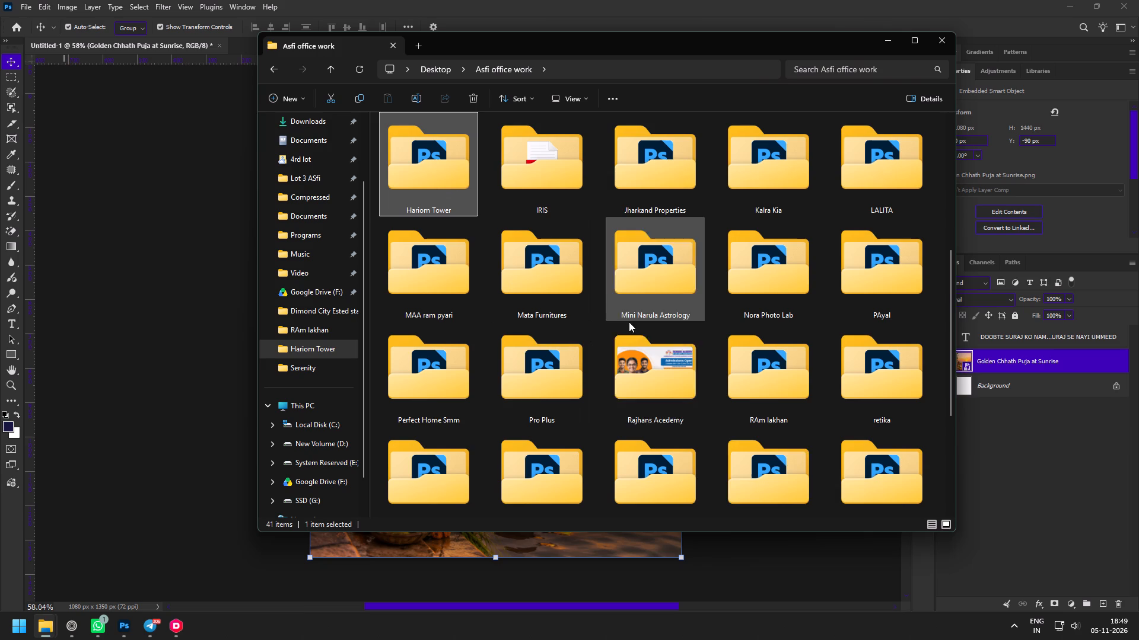
pyautogui.click(636, 254)
pyautogui.press('k')
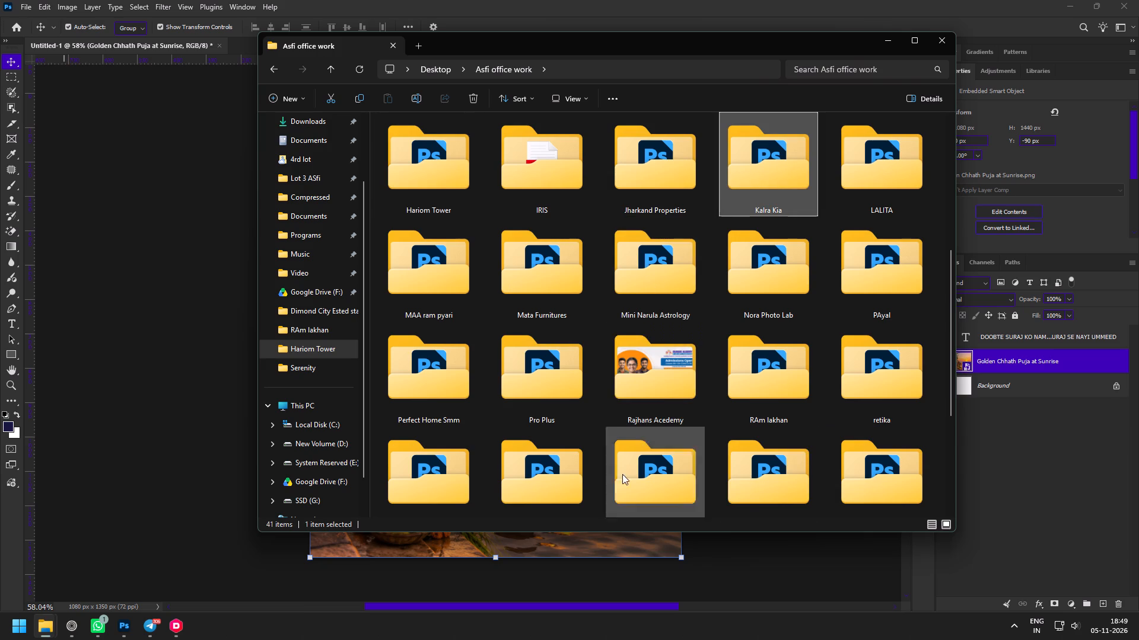
pyautogui.doubleClick(750, 173)
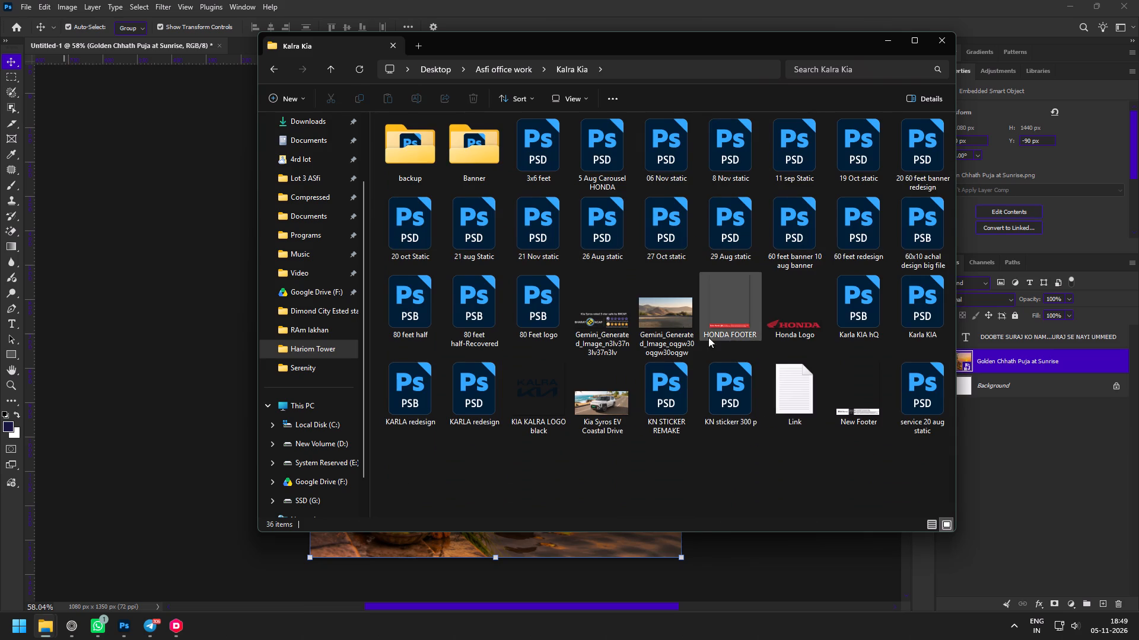
# Preview the HONDA FOOTER image to check its branding and contact details, and close the preview.
pyautogui.click(740, 318)
pyautogui.doubleClick(740, 318)
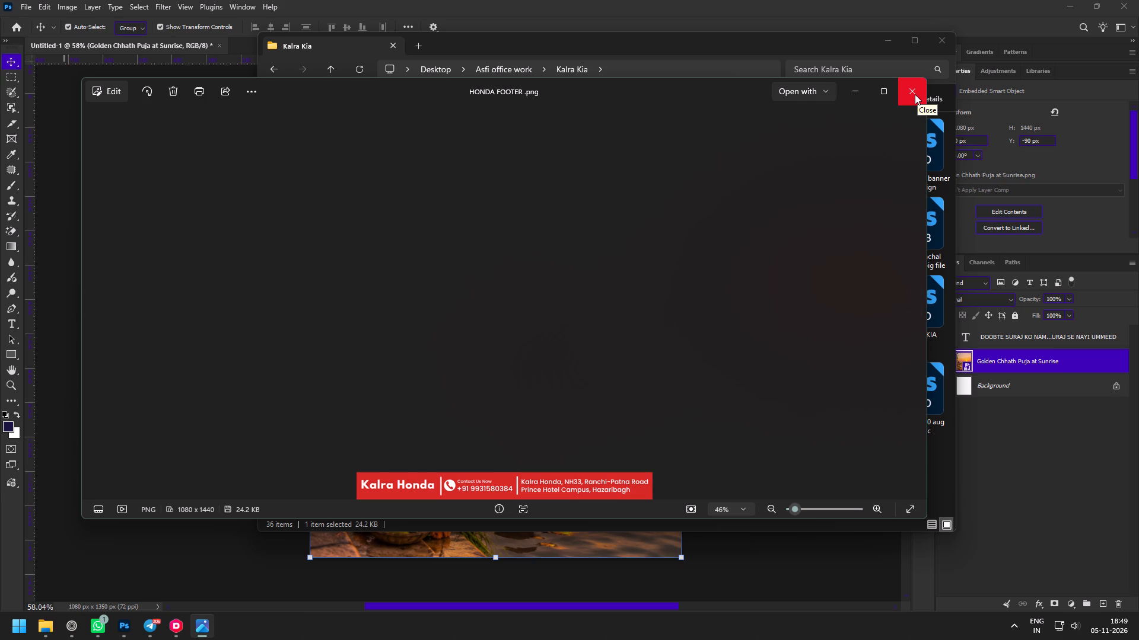
pyautogui.click(915, 94)
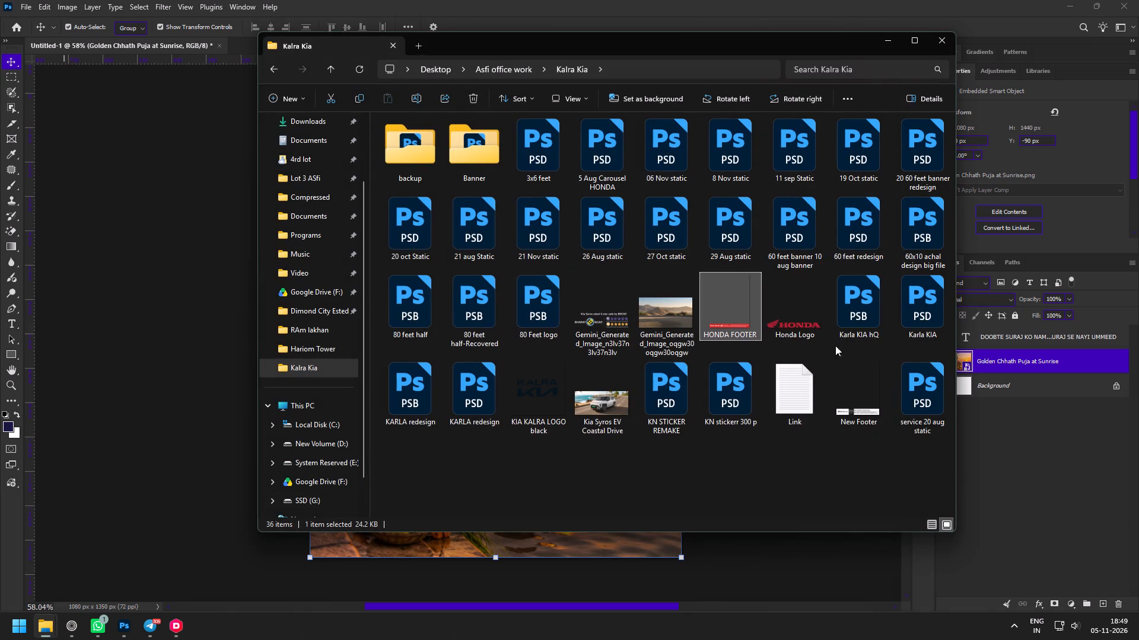
# Switch back to the Shanti Honda document in the browser.
pyautogui.moveTo(752, 44); pyautogui.dragTo(684, 286)
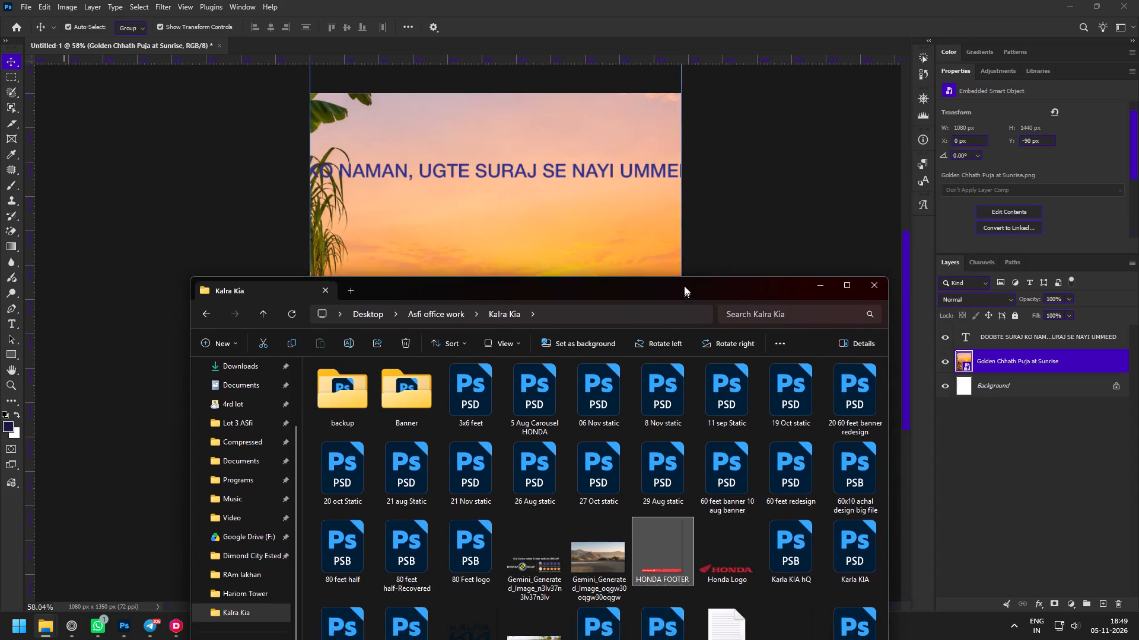
pyautogui.moveTo(684, 286); pyautogui.dragTo(702, 88)
pyautogui.click(77, 620)
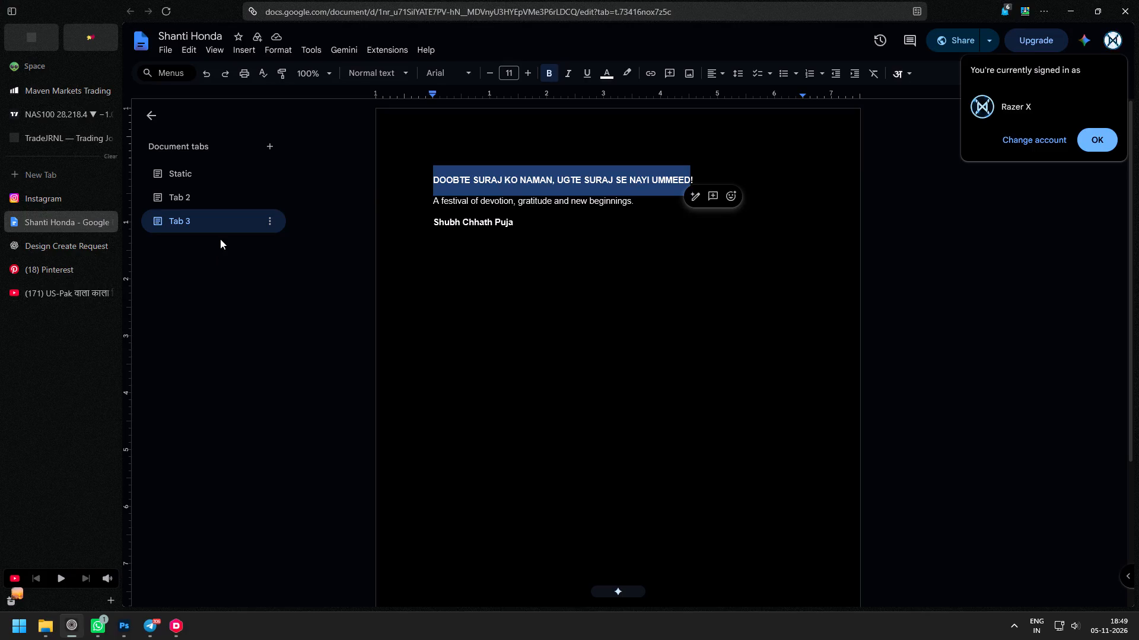
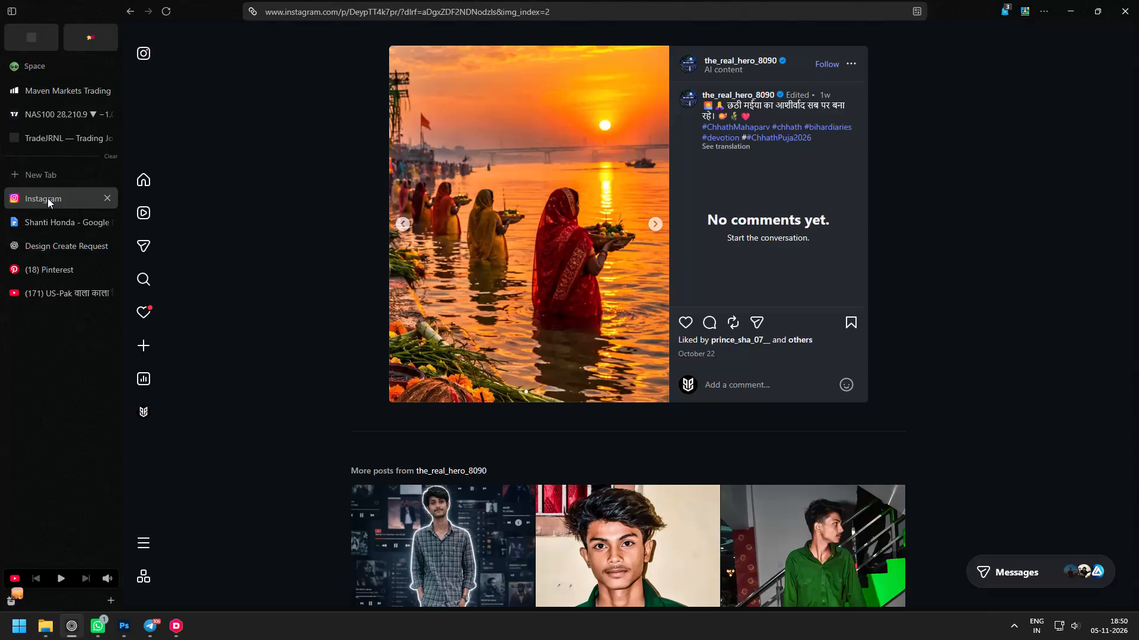
# Copy the headline from the Shanti Honda document, switch to Photoshop and select the headline text layer.
pyautogui.click(48, 218)
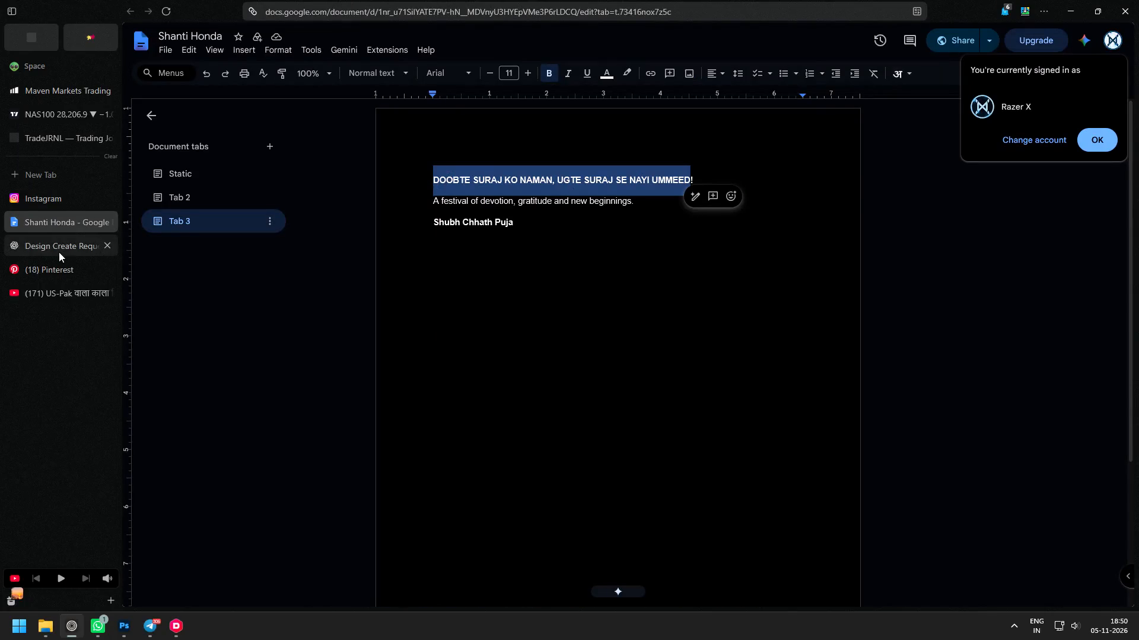
pyautogui.hotkey('ctrl', 'c')
pyautogui.click(131, 620)
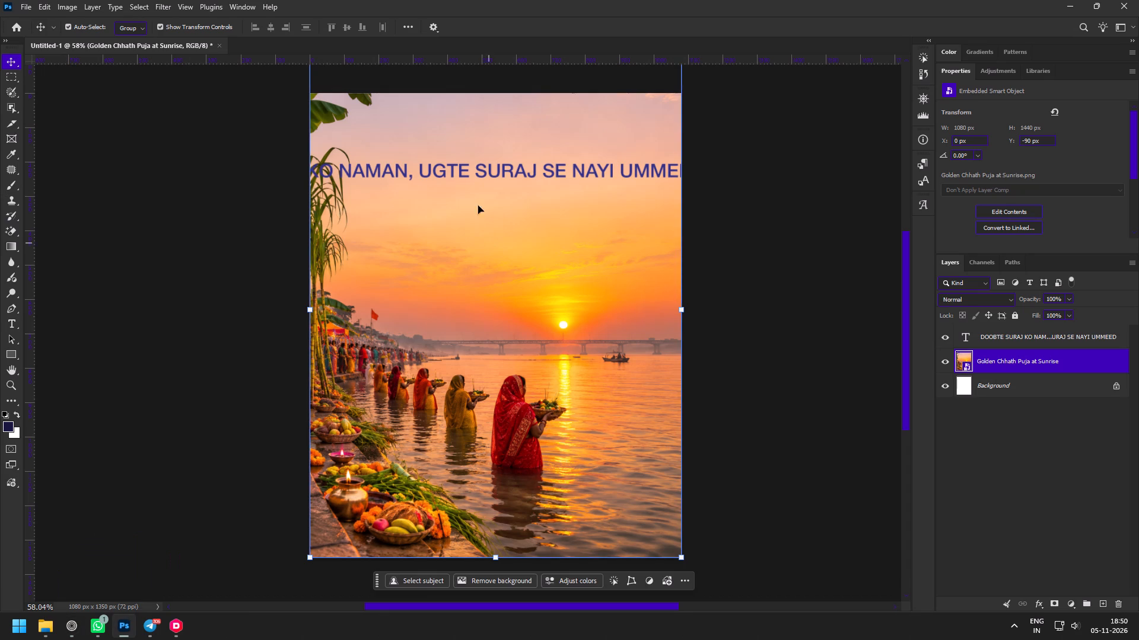
pyautogui.click(475, 169)
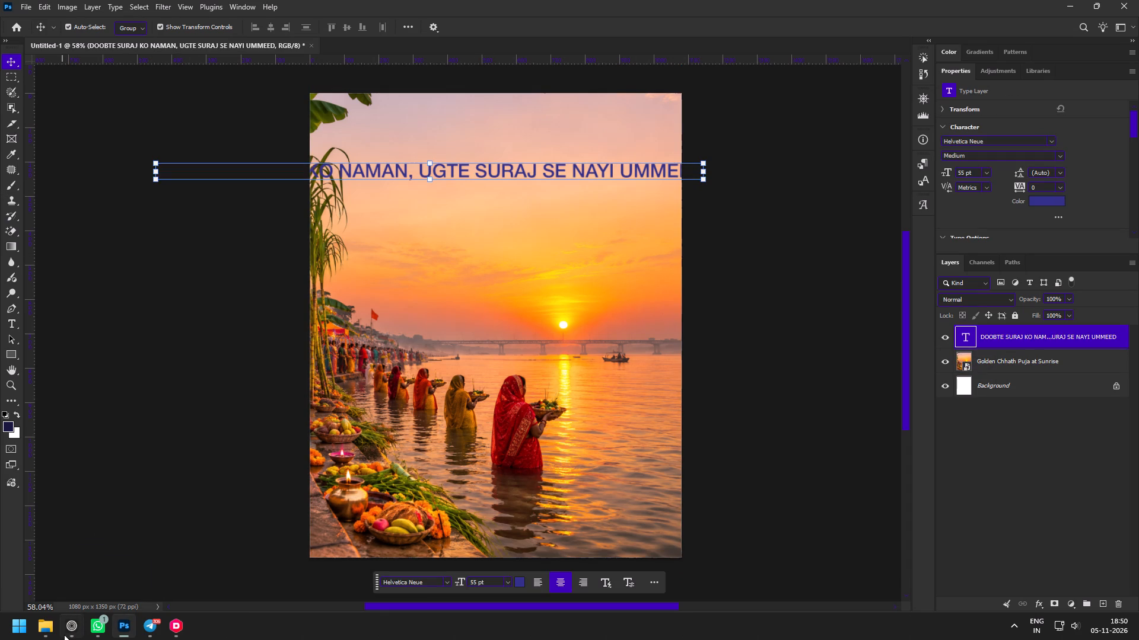
# Place the Honda Logo image from the Kalra Kia folder in File Explorer into the Photoshop design.
pyautogui.click(56, 631)
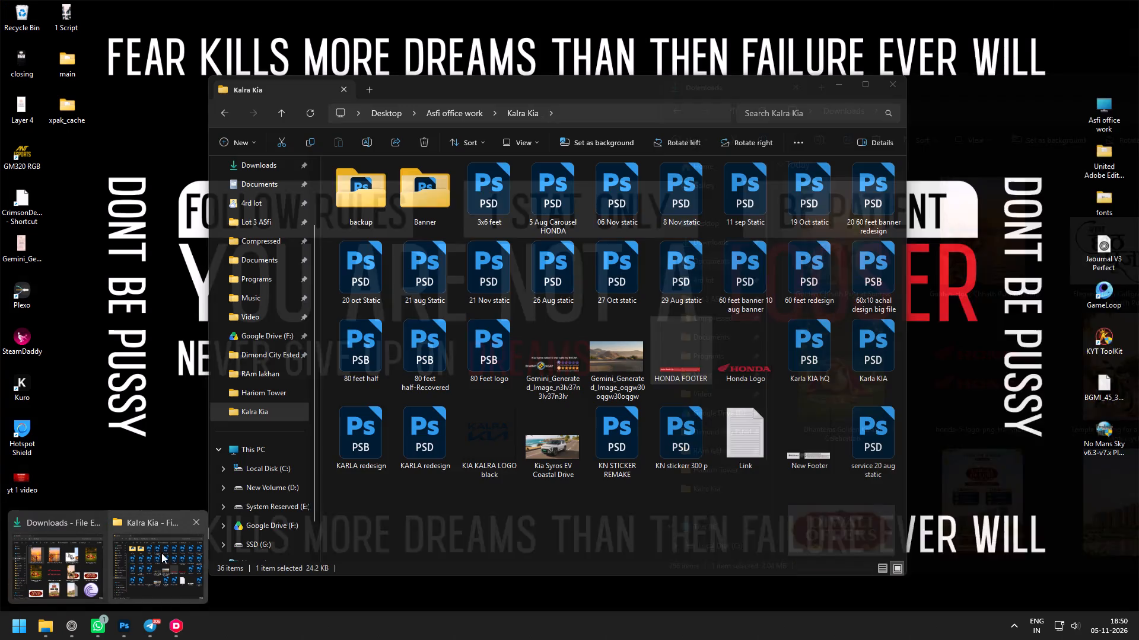
pyautogui.click(161, 553)
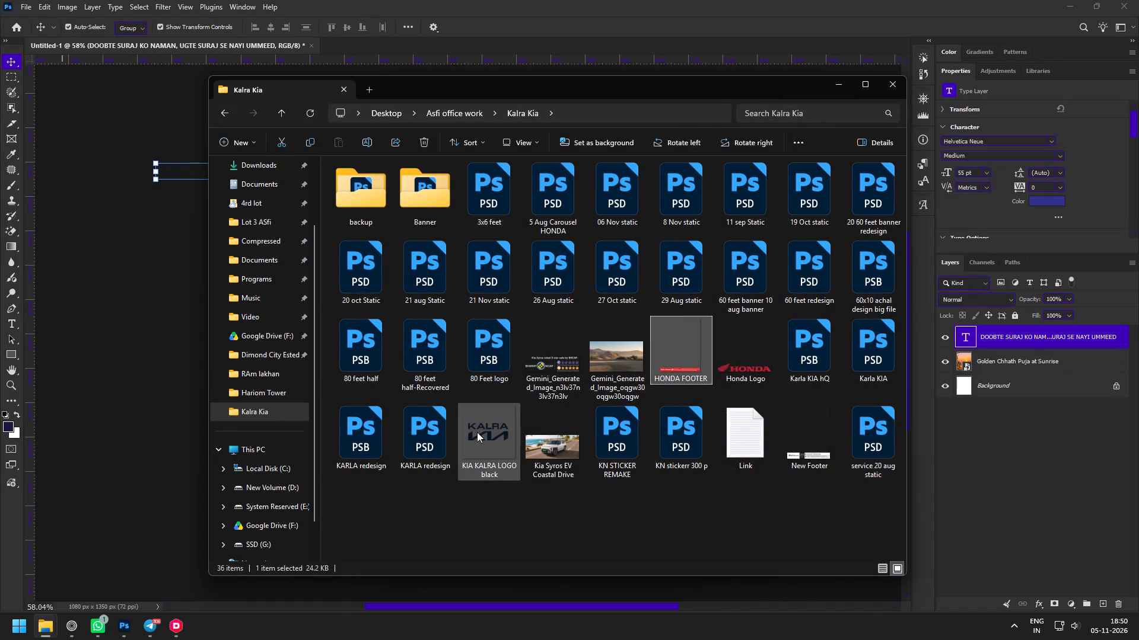
pyautogui.click(755, 361)
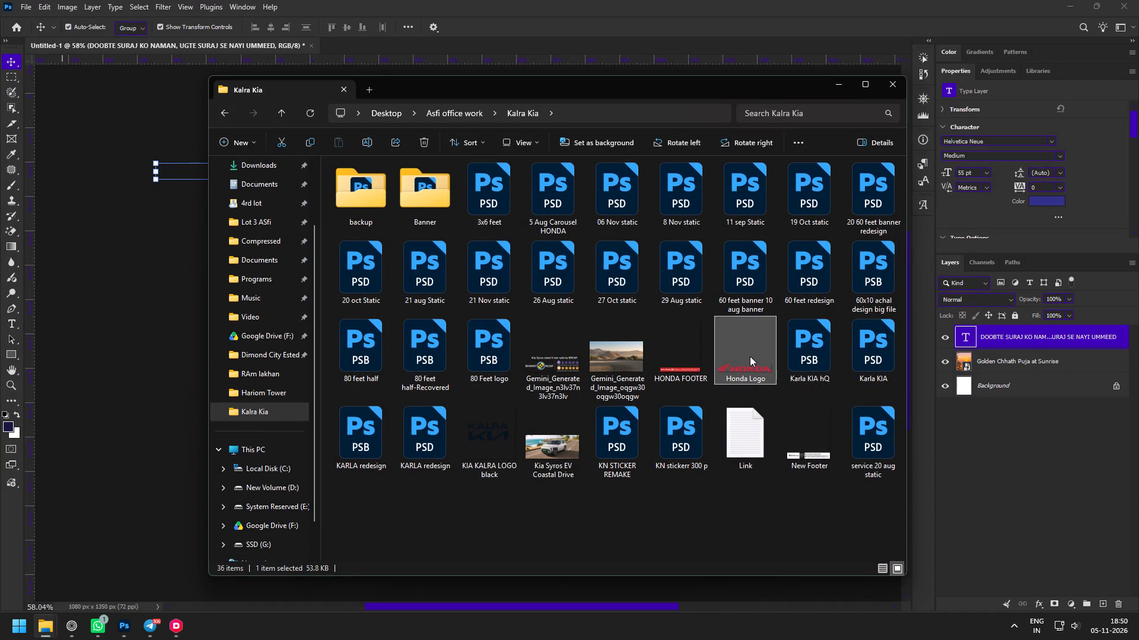
pyautogui.moveTo(750, 356); pyautogui.dragTo(142, 293)
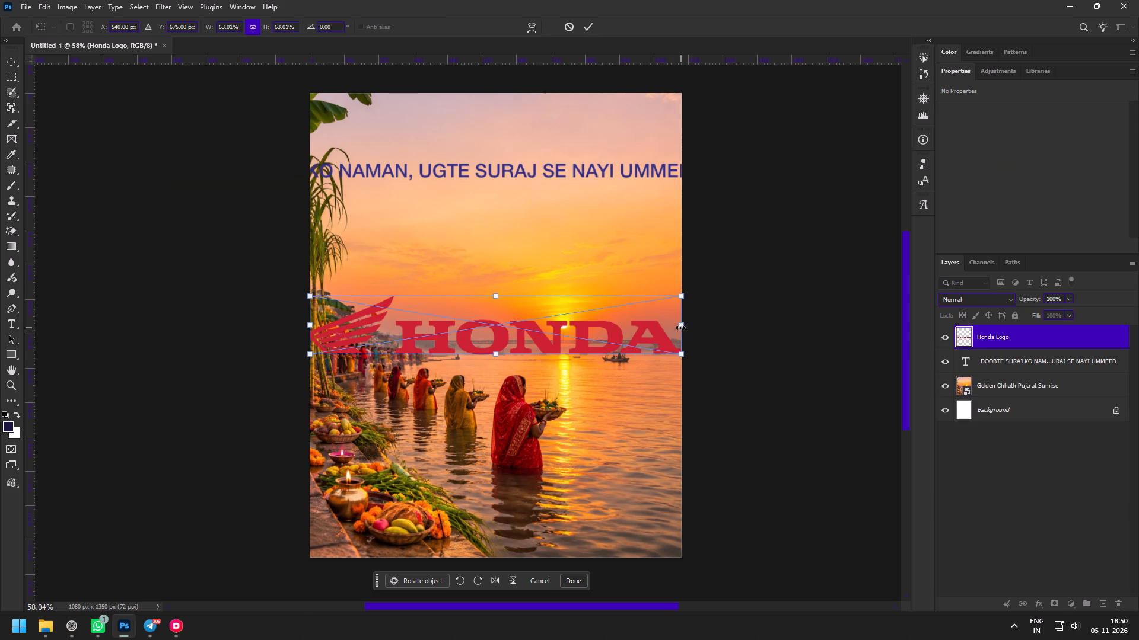
# Scale the placed Honda logo to about 22.9% and position it in the canvas's upper-right corner.
pyautogui.moveTo(680, 328); pyautogui.dragTo(612, 326)
pyautogui.moveTo(554, 333); pyautogui.dragTo(527, 129)
pyautogui.moveTo(612, 125); pyautogui.dragTo(573, 122)
pyautogui.moveTo(516, 124); pyautogui.dragTo(602, 117)
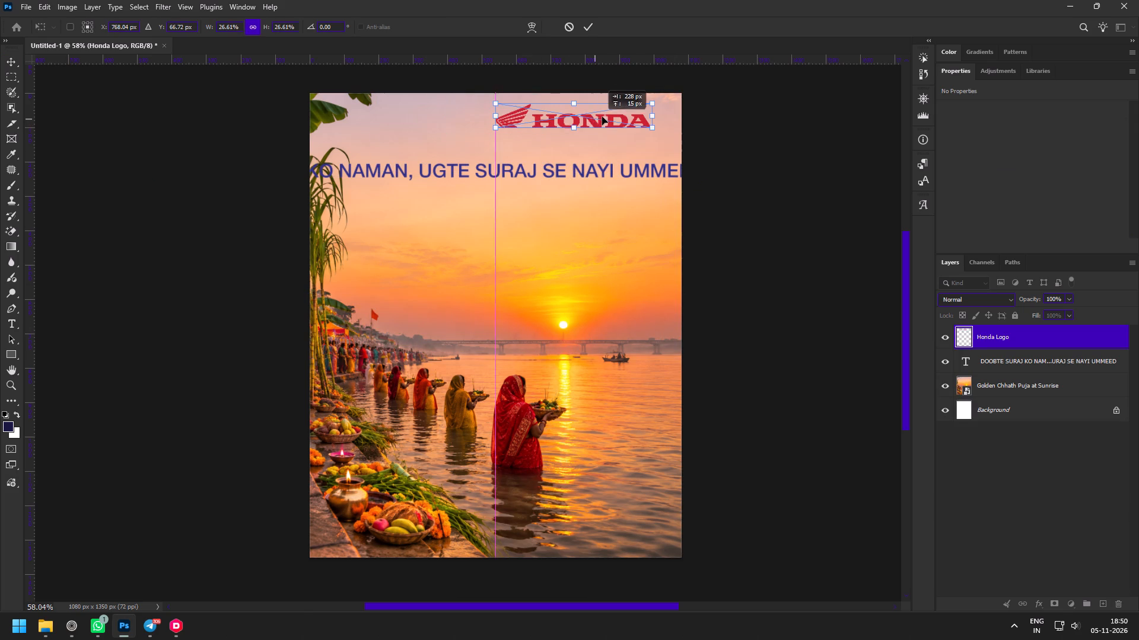
pyautogui.moveTo(602, 117); pyautogui.dragTo(609, 121)
pyautogui.moveTo(513, 120); pyautogui.dragTo(521, 120)
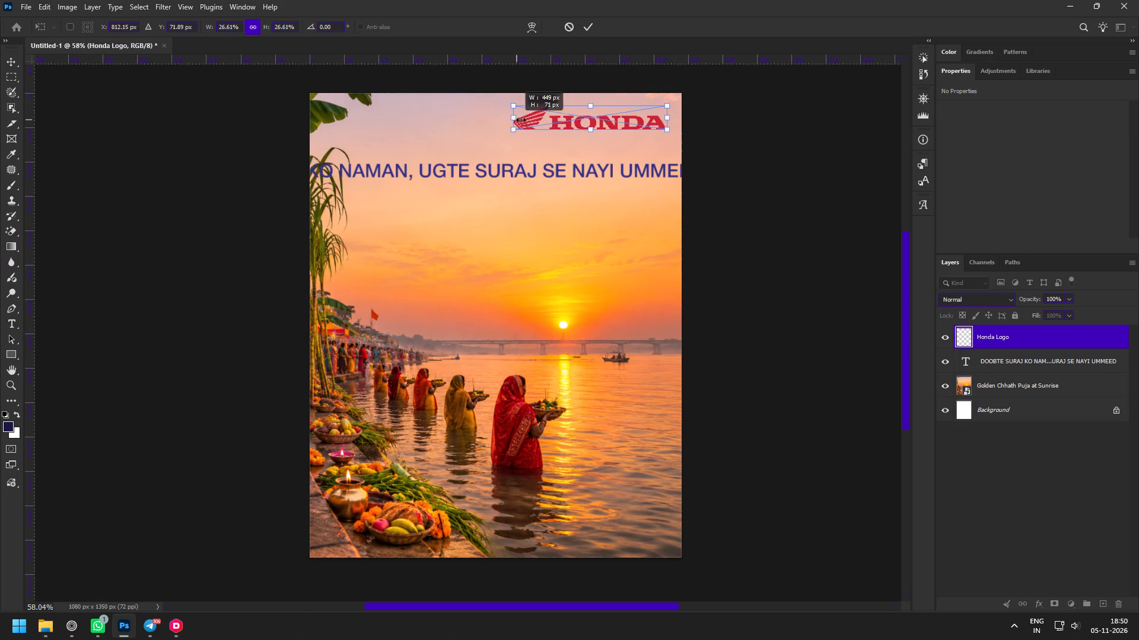
pyautogui.moveTo(521, 120); pyautogui.dragTo(534, 119)
pyautogui.click(554, 114)
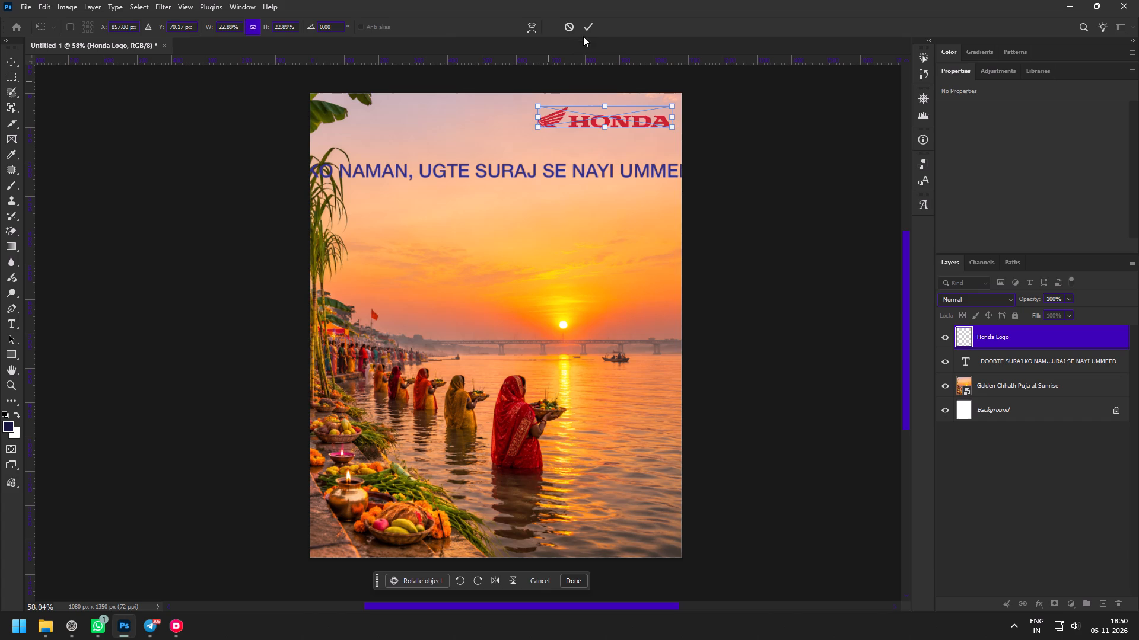
pyautogui.click(586, 28)
# Move the headline text lower in the sky, further below the Honda logo.
pyautogui.press('z')
pyautogui.moveTo(518, 79); pyautogui.dragTo(541, 126)
pyautogui.press('v')
pyautogui.click(460, 195)
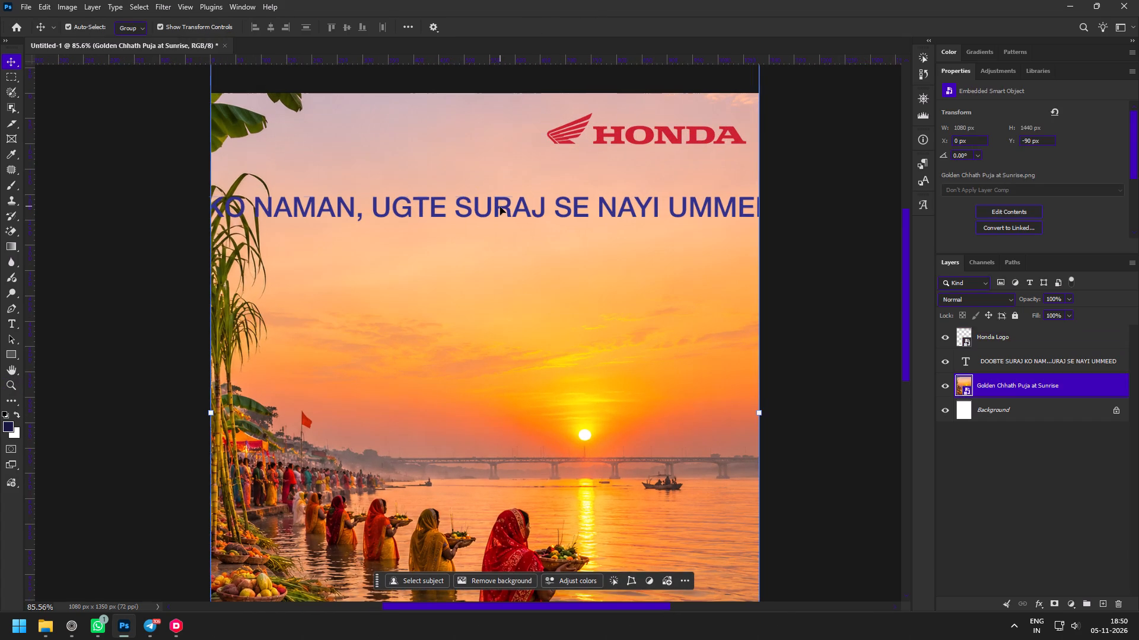
pyautogui.click(500, 207)
pyautogui.keyDown('shift'); pyautogui.moveTo(538, 205); pyautogui.dragTo(524, 298); pyautogui.keyUp('shift')
# Draw a white-filled rectangle about 1083 × 147 px across the canvas's top edge, behind the Honda logo.
pyautogui.click(9, 72)
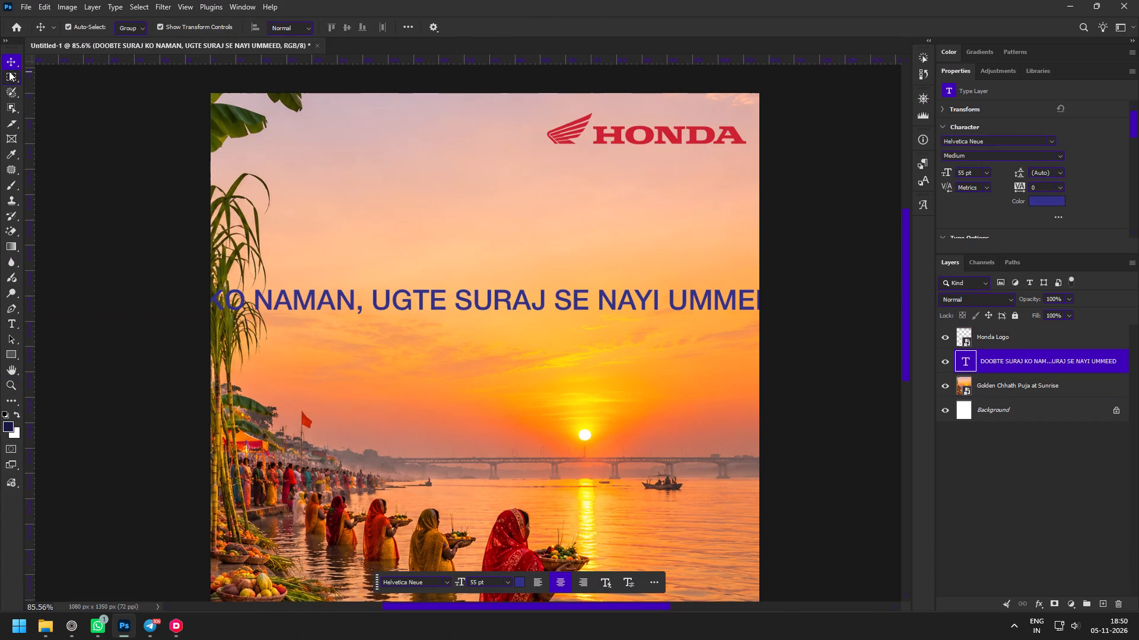
pyautogui.click(8, 354)
pyautogui.moveTo(209, 88); pyautogui.dragTo(344, 144)
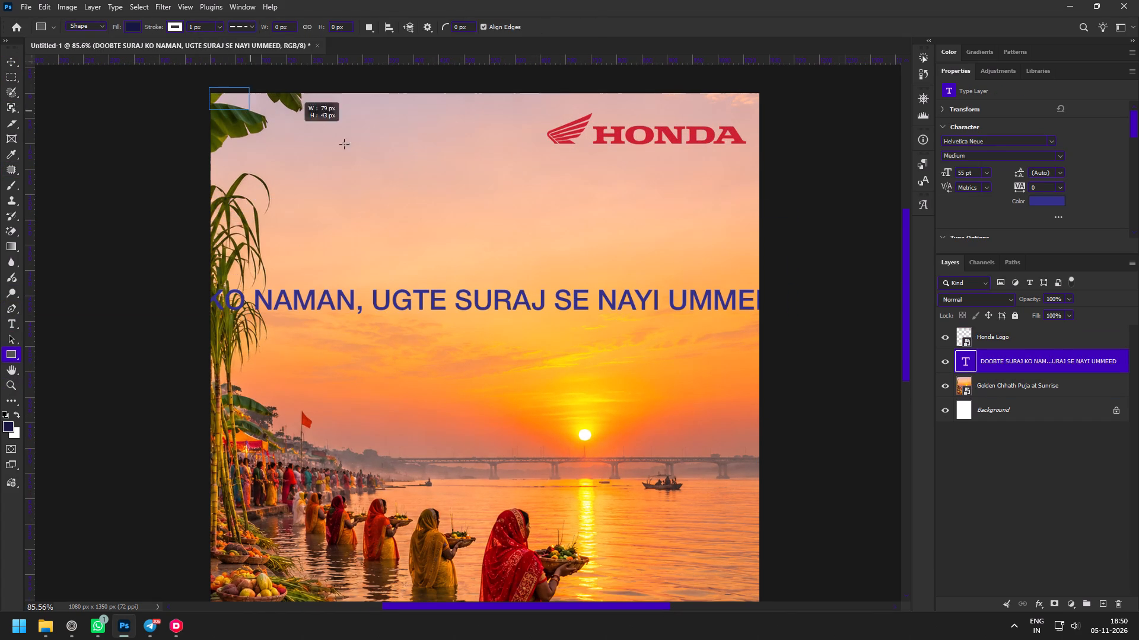
pyautogui.moveTo(344, 144); pyautogui.dragTo(759, 162)
pyautogui.press('v')
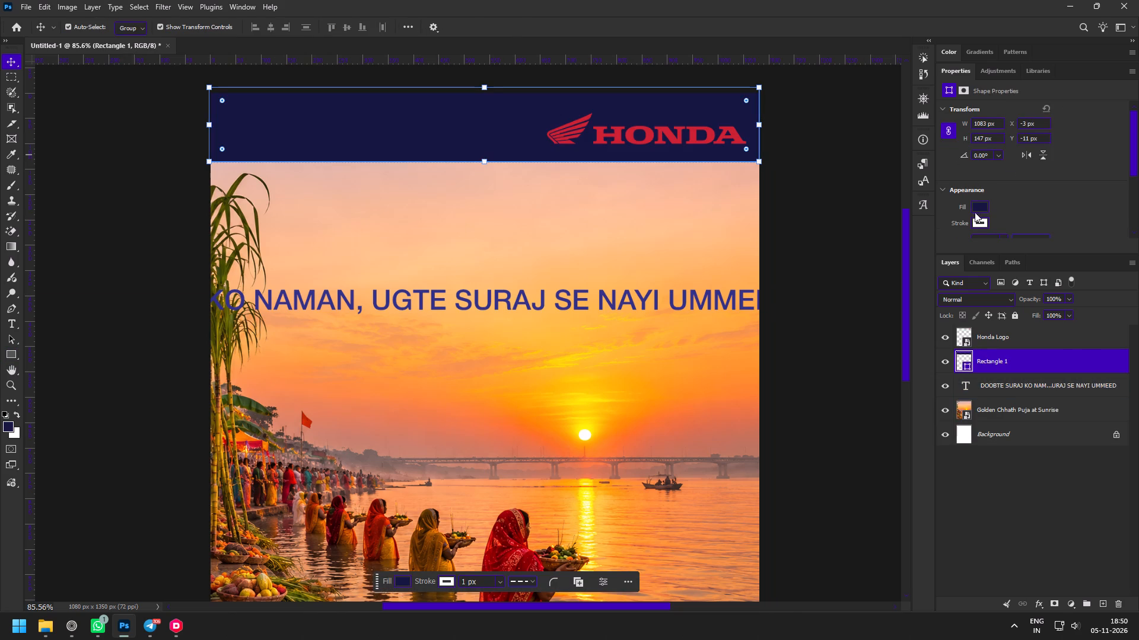
pyautogui.click(981, 210)
pyautogui.click(954, 268)
pyautogui.press('v')
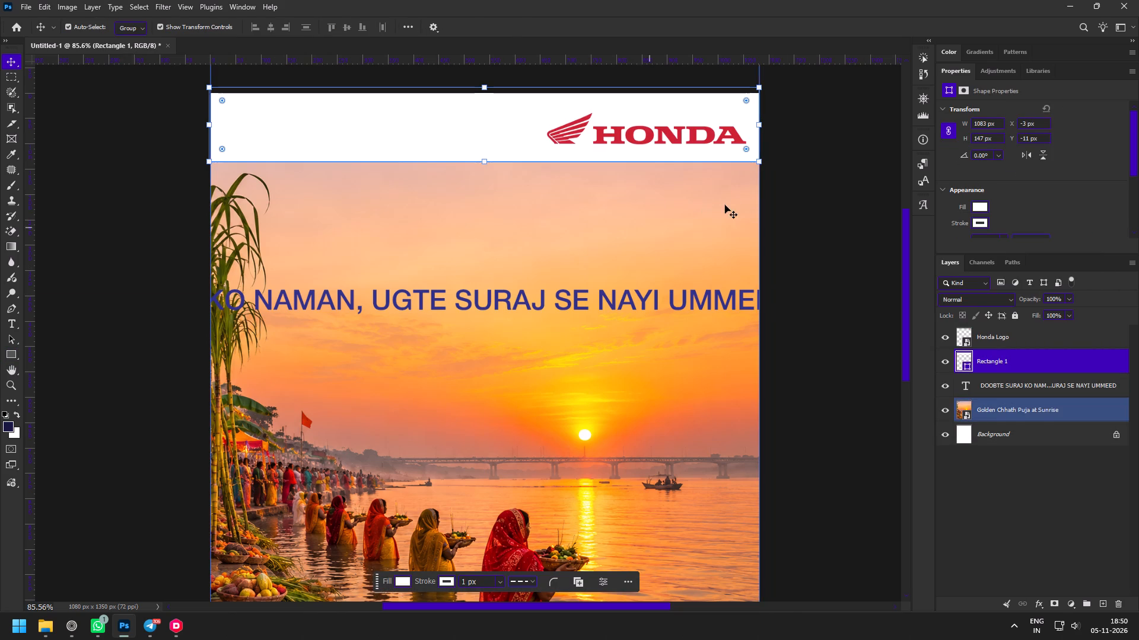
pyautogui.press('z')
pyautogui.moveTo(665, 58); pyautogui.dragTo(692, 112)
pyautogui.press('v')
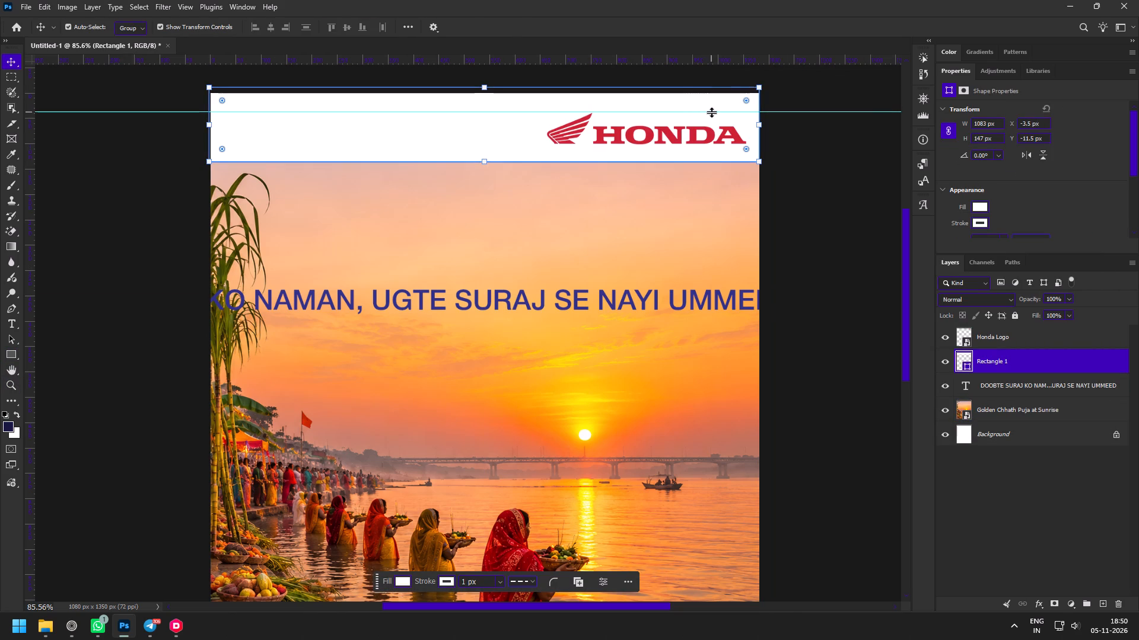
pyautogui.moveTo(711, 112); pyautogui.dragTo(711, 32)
# Move the Honda logo up within the white header band to a Y position of 32 px.
pyautogui.click(676, 131)
pyautogui.click(677, 140)
pyautogui.click(670, 136)
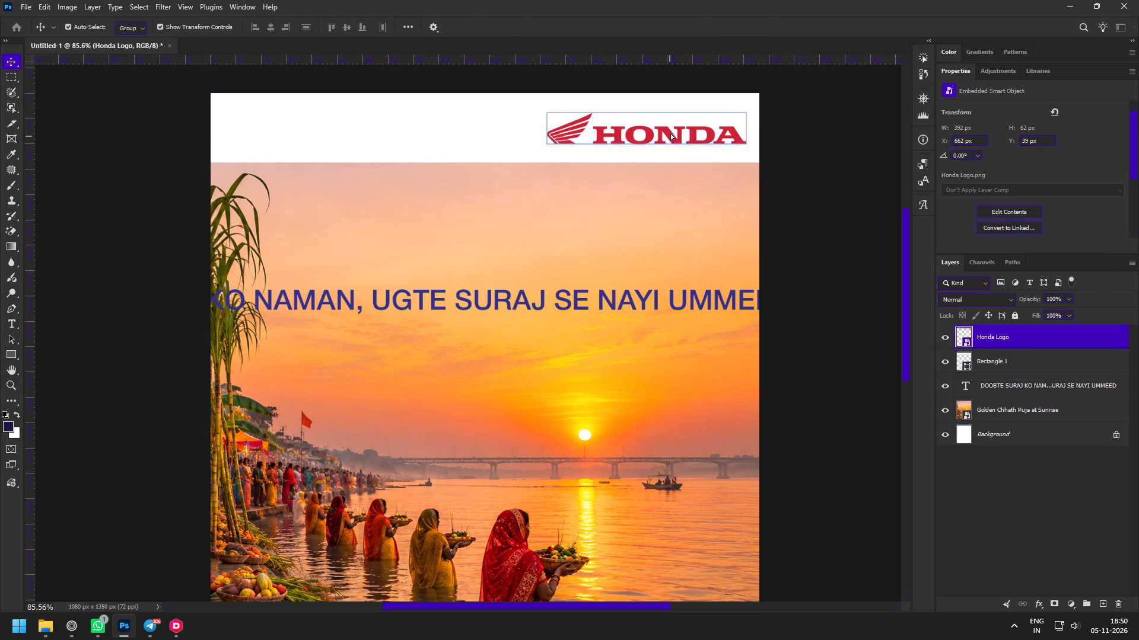
# Shorten the white header rectangle from its bottom edge to about 131 px high.
pyautogui.press('z')
pyautogui.moveTo(396, 106); pyautogui.dragTo(421, 132)
pyautogui.press('v')
pyautogui.click(431, 165)
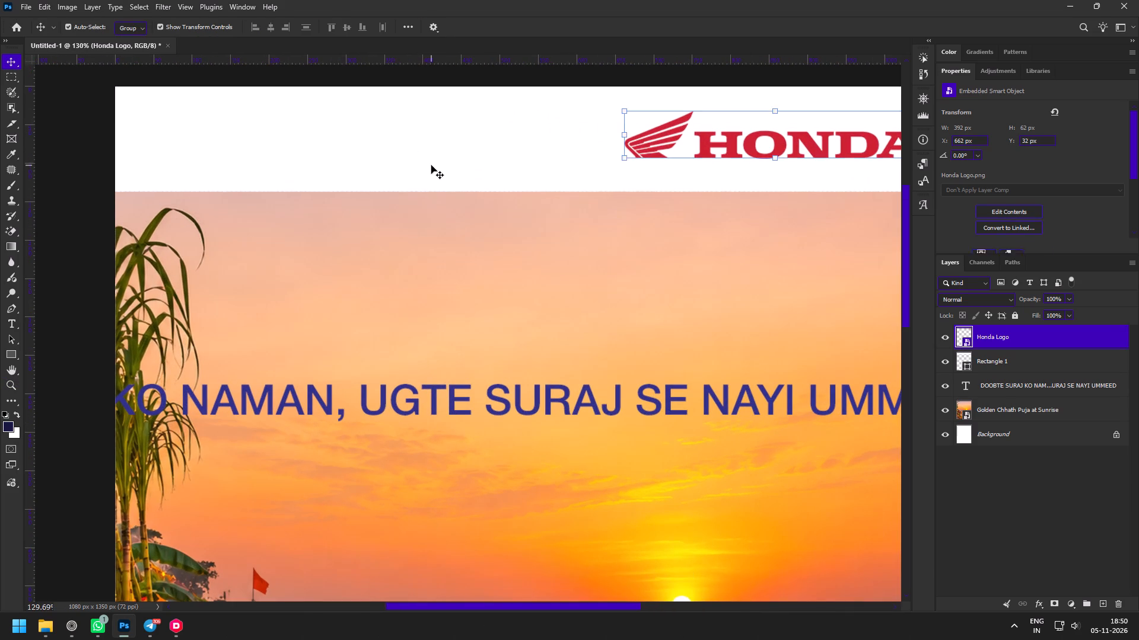
pyautogui.keyDown('shift'); pyautogui.moveTo(529, 191); pyautogui.dragTo(529, 178); pyautogui.keyUp('shift')
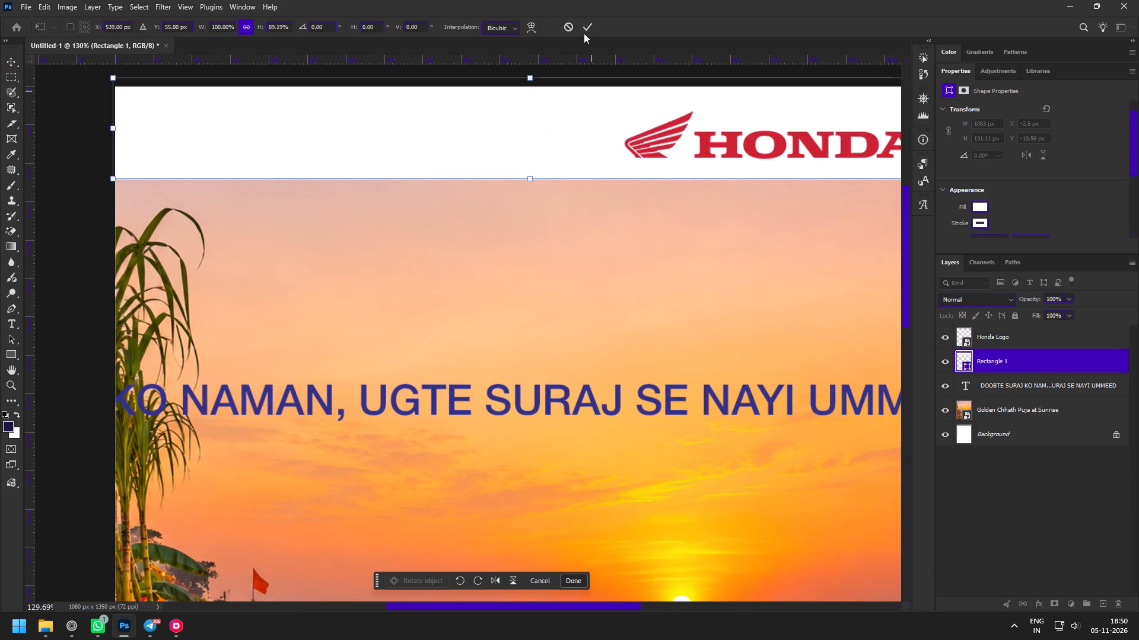
pyautogui.click(584, 22)
# Raise the Honda logo to a Y position of 24 px to centre it vertically in the header band.
pyautogui.press('space')
pyautogui.press('space')
pyautogui.press('space')
pyautogui.press('space')
pyautogui.press('space')
pyautogui.press('space')
pyautogui.press('space')
pyautogui.moveTo(660, 167); pyautogui.dragTo(510, 271)
pyautogui.click(628, 244)
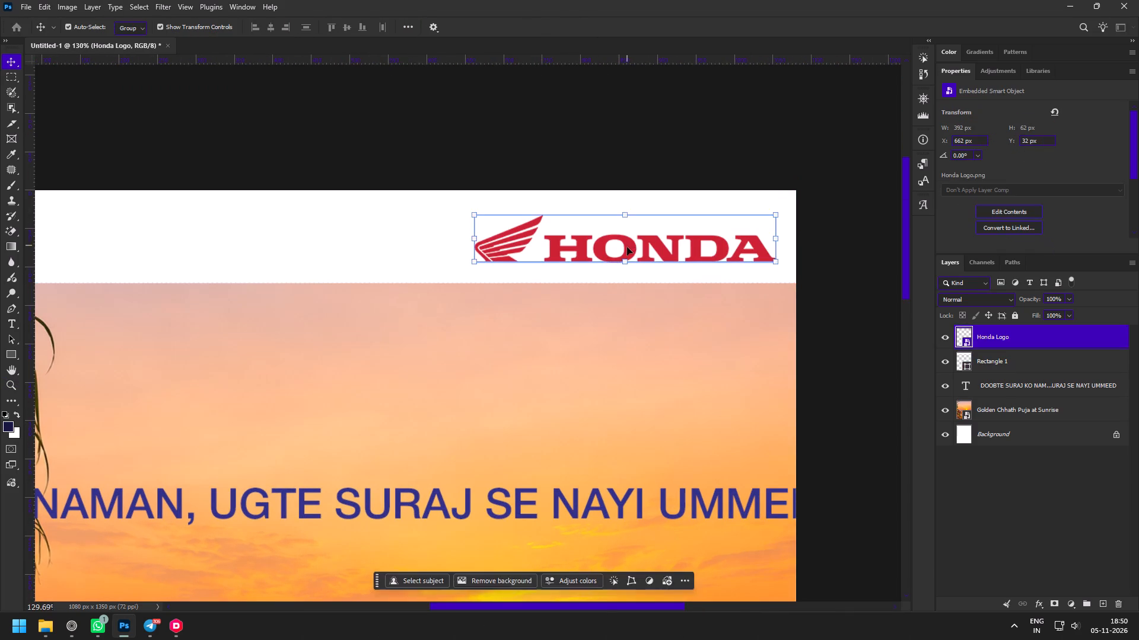
pyautogui.moveTo(626, 250); pyautogui.dragTo(626, 245)
# Scale the headline to about 34.43 pt so it fits on the canvas, and move it up below the header band.
pyautogui.press('z')
pyautogui.moveTo(568, 347); pyautogui.dragTo(527, 307)
pyautogui.press('space')
pyautogui.press('space')
pyautogui.press('space')
pyautogui.press('space')
pyautogui.press('space')
pyautogui.press('space')
pyautogui.press('space')
pyautogui.press('space')
pyautogui.moveTo(504, 357); pyautogui.dragTo(553, 197)
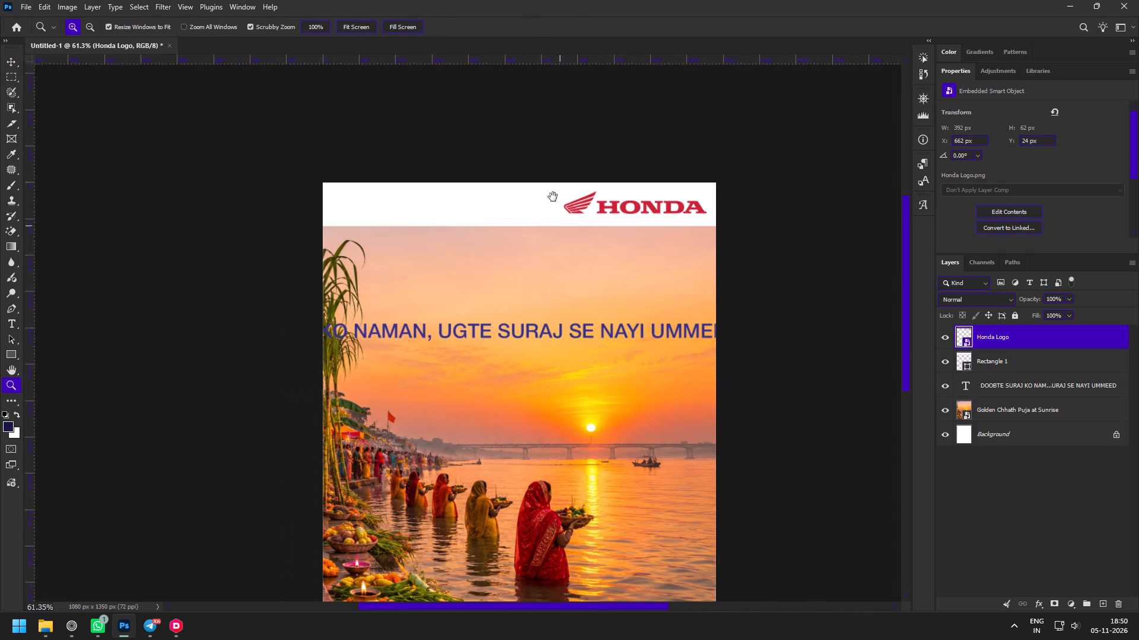
pyautogui.moveTo(553, 197); pyautogui.dragTo(550, 192)
pyautogui.moveTo(539, 170); pyautogui.dragTo(558, 194)
pyautogui.press('v')
pyautogui.click(488, 274)
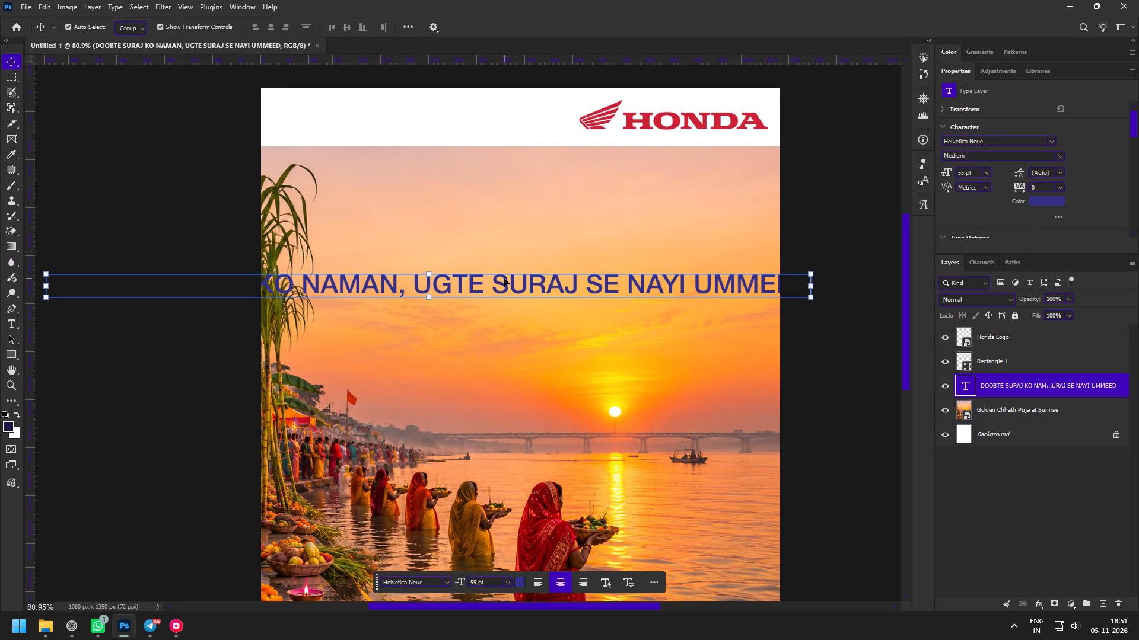
pyautogui.click(812, 284)
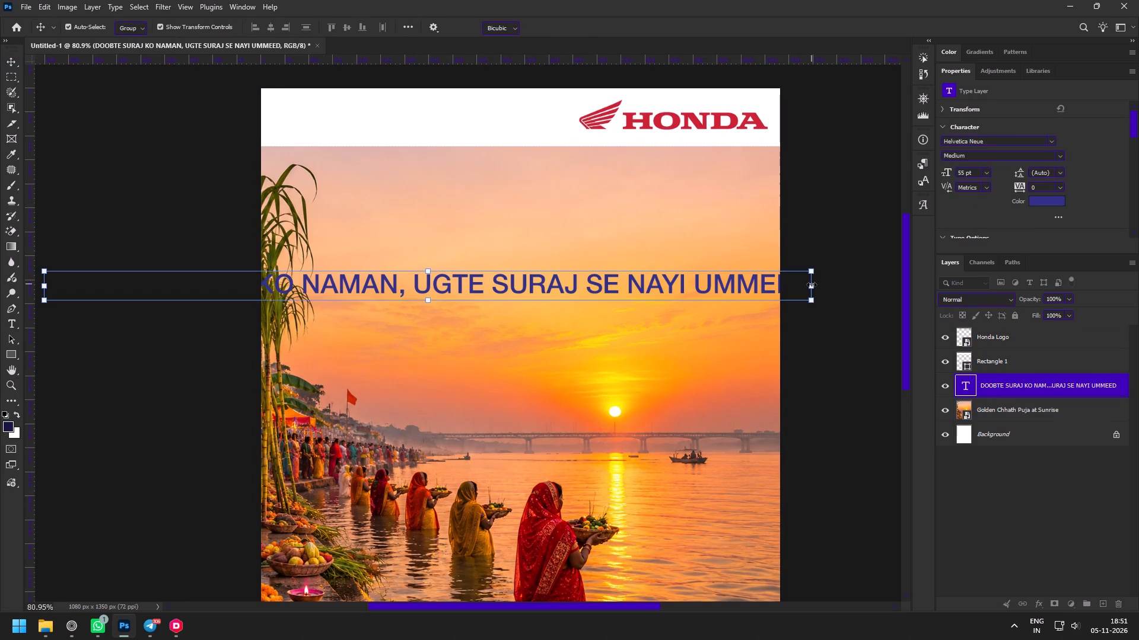
pyautogui.moveTo(816, 289); pyautogui.dragTo(673, 281)
pyautogui.moveTo(570, 287); pyautogui.dragTo(677, 238)
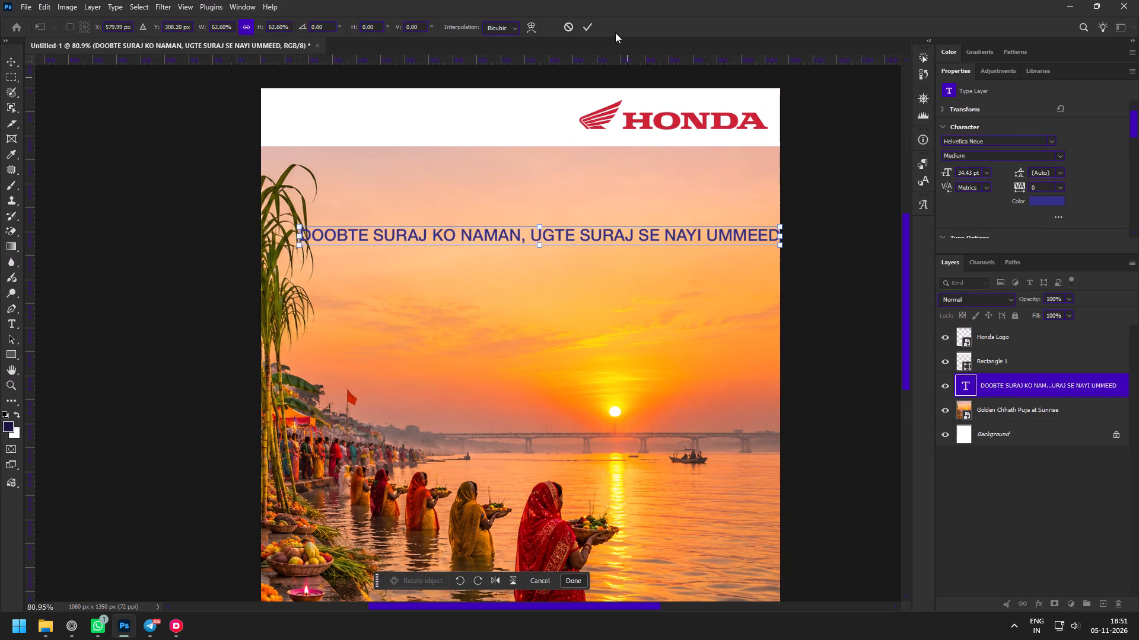
pyautogui.click(587, 19)
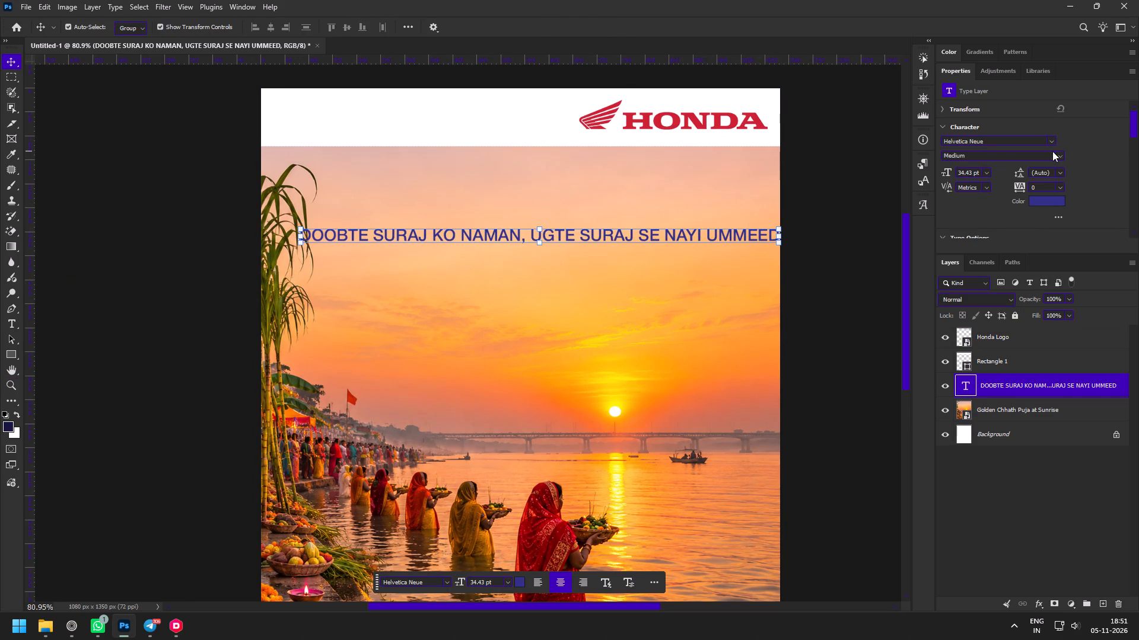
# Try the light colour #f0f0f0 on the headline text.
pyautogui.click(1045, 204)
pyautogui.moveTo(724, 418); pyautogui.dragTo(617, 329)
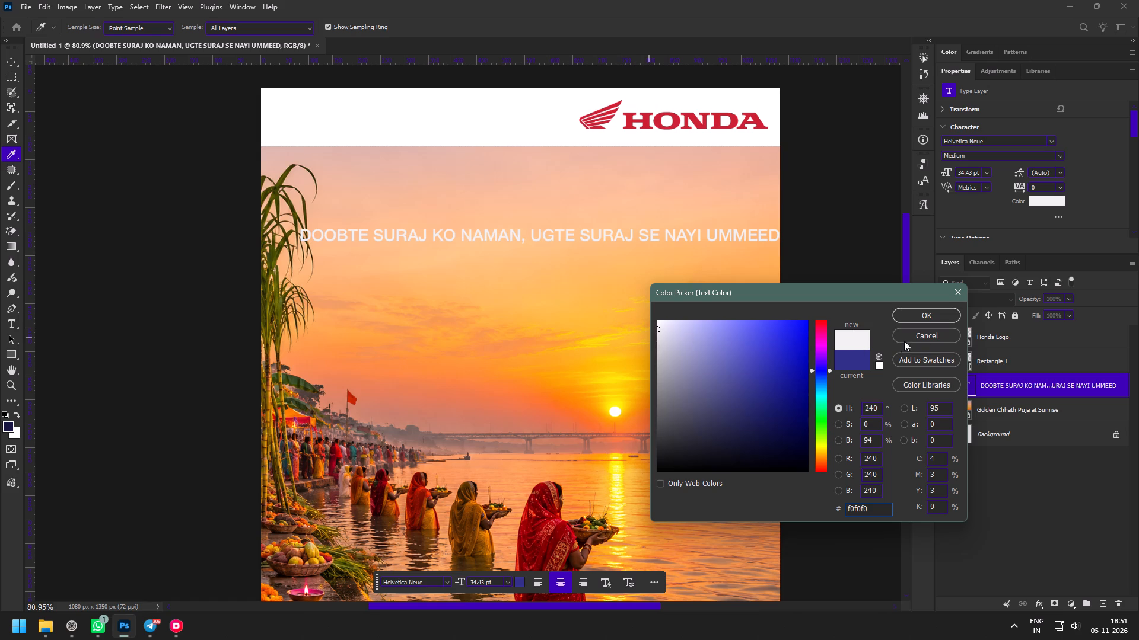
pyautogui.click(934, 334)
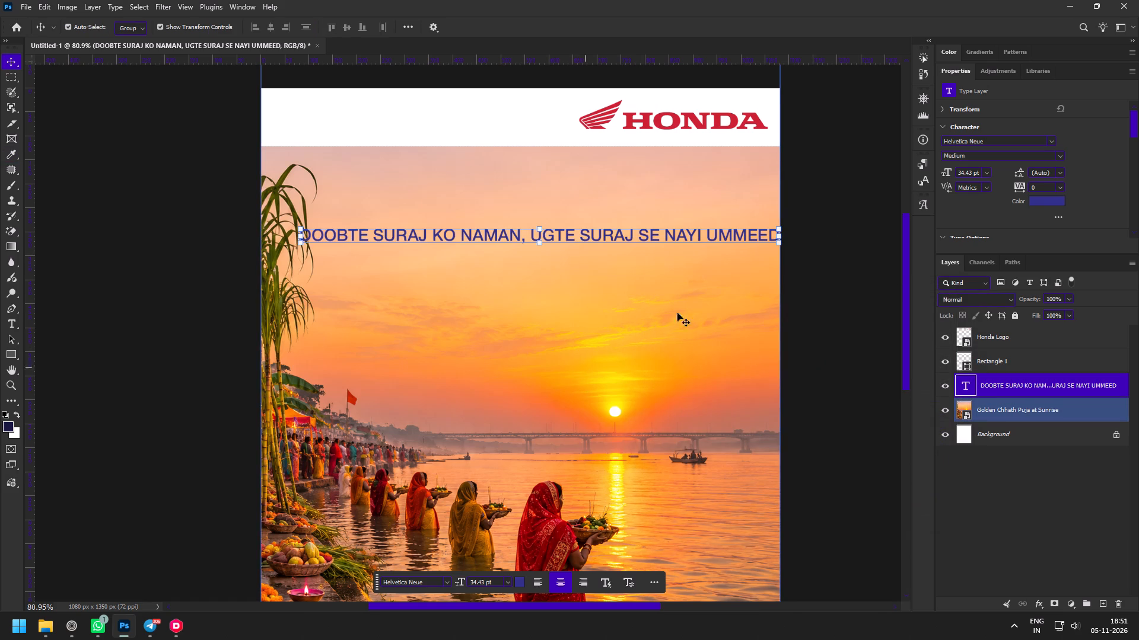
# Set the headline text colour to black, #000000.
pyautogui.click(1060, 207)
pyautogui.click(1052, 201)
pyautogui.moveTo(680, 418); pyautogui.dragTo(595, 545)
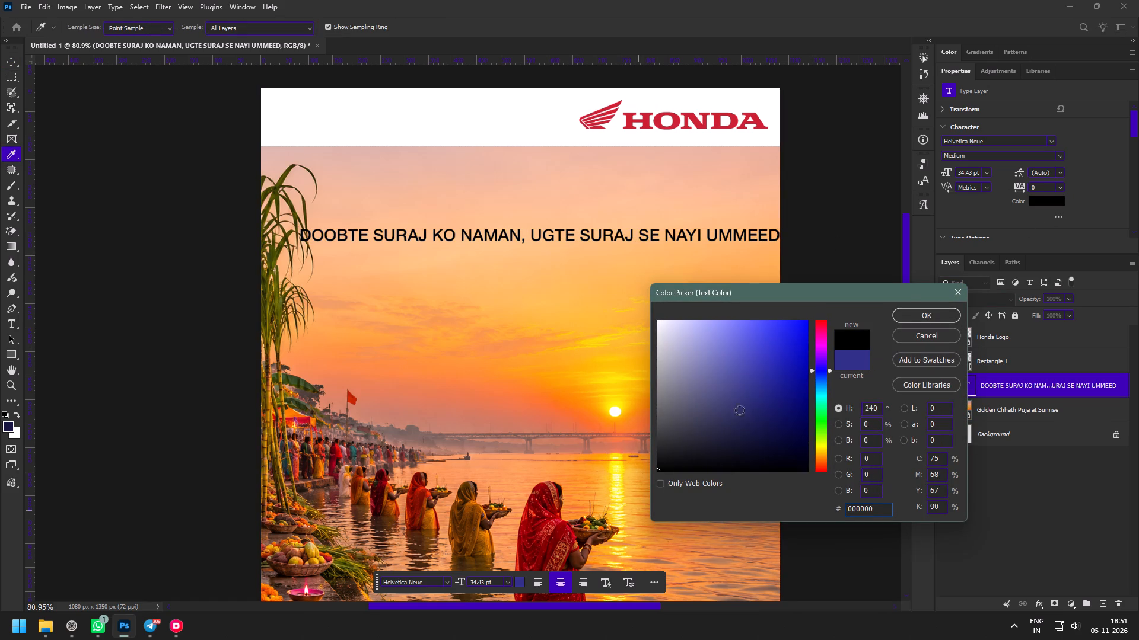
pyautogui.click(920, 309)
# Examine the overall composition, from the header and headline down to the offerings at the image's bottom edge.
pyautogui.press('z')
pyautogui.moveTo(609, 366); pyautogui.dragTo(588, 338)
pyautogui.press('space')
pyautogui.press('space')
pyautogui.press('space')
pyautogui.press('space')
pyautogui.press('space')
pyautogui.press('space')
pyautogui.moveTo(599, 382); pyautogui.dragTo(606, 346)
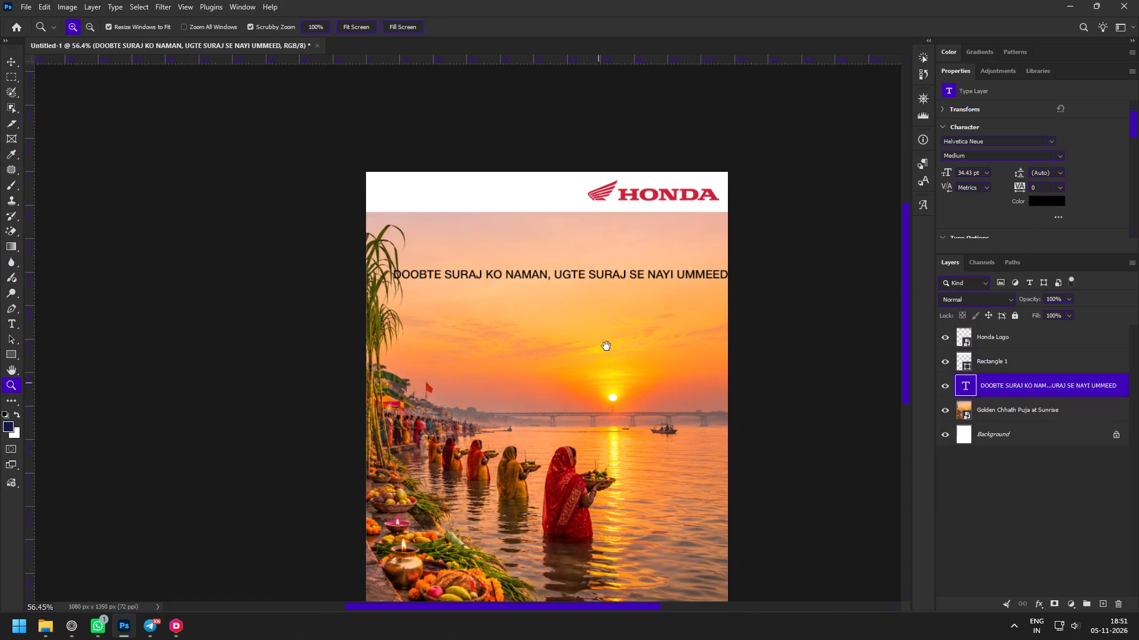
pyautogui.moveTo(606, 346); pyautogui.dragTo(606, 312)
pyautogui.moveTo(579, 175); pyautogui.dragTo(595, 212)
pyautogui.press('v')
pyautogui.press('space')
pyautogui.press('space')
pyautogui.press('space')
pyautogui.press('space')
pyautogui.press('space')
pyautogui.press('space')
pyautogui.press('space')
pyautogui.press('space')
pyautogui.press('space')
pyautogui.press('space')
pyautogui.press('space')
pyautogui.moveTo(501, 437); pyautogui.dragTo(498, 283)
# Switch between the Shanti Honda document and Photoshop to compare the client's copy with the design.
pyautogui.click(73, 632)
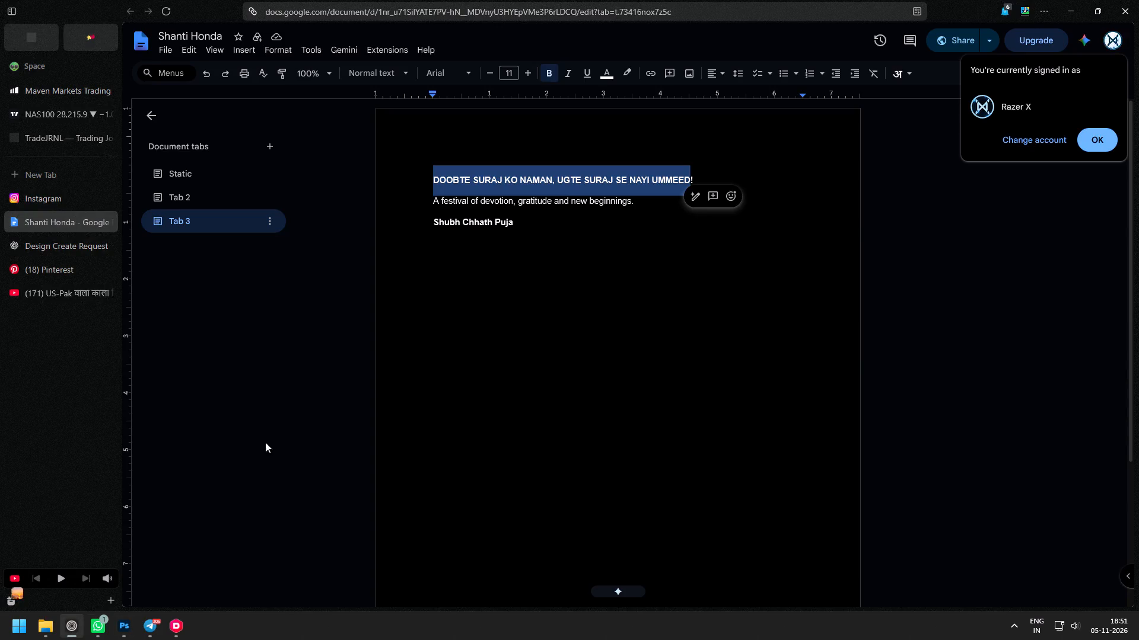
pyautogui.click(426, 213)
pyautogui.click(127, 623)
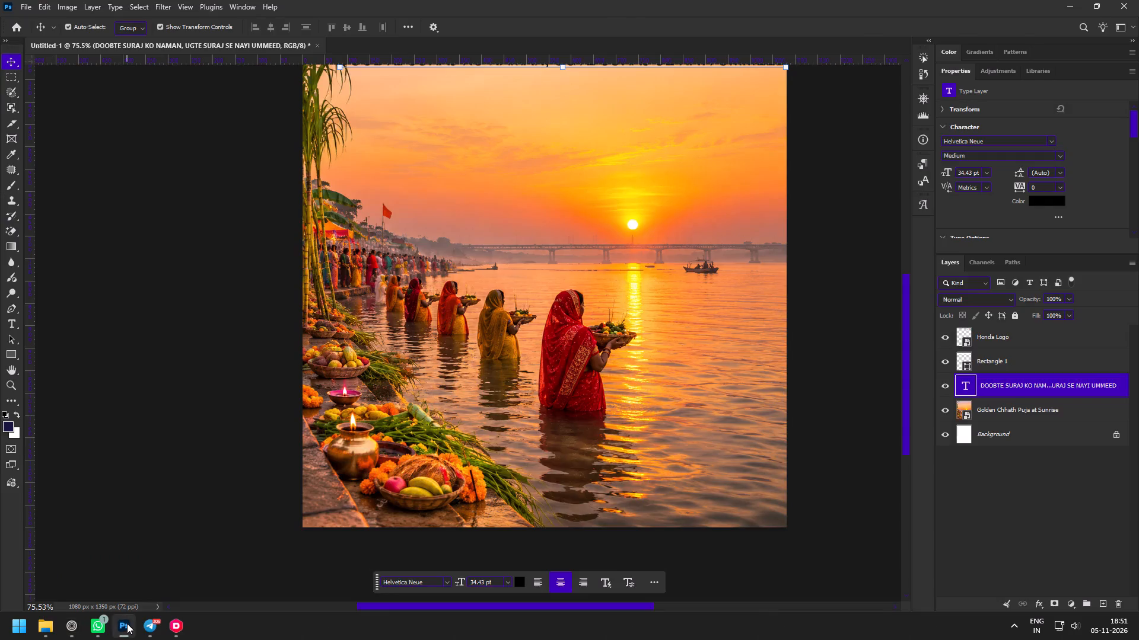
pyautogui.click(127, 623)
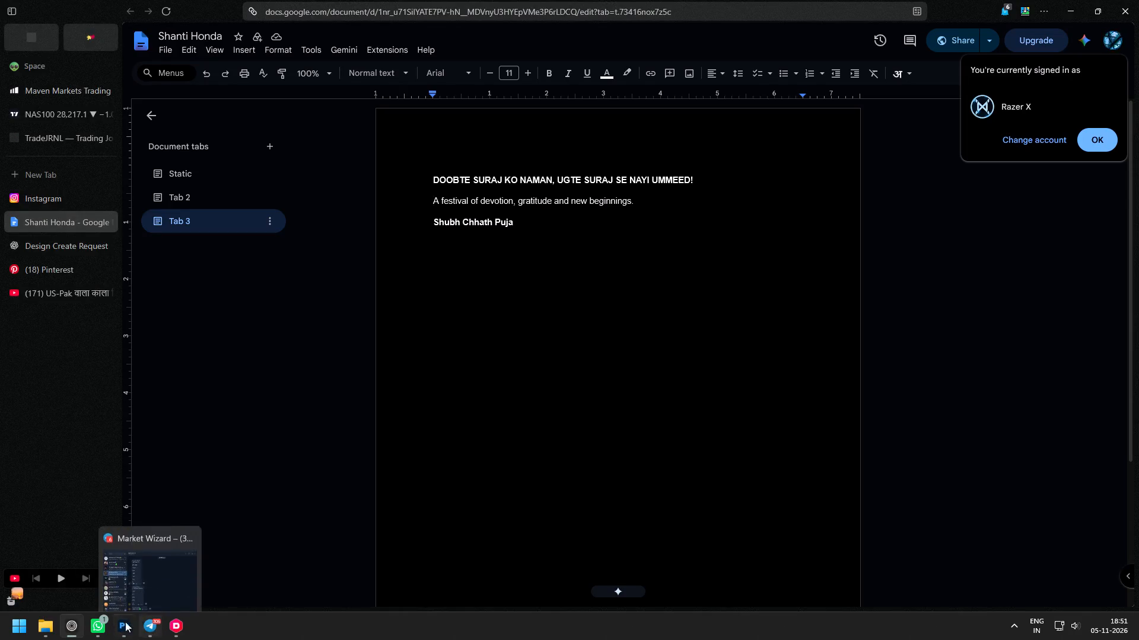
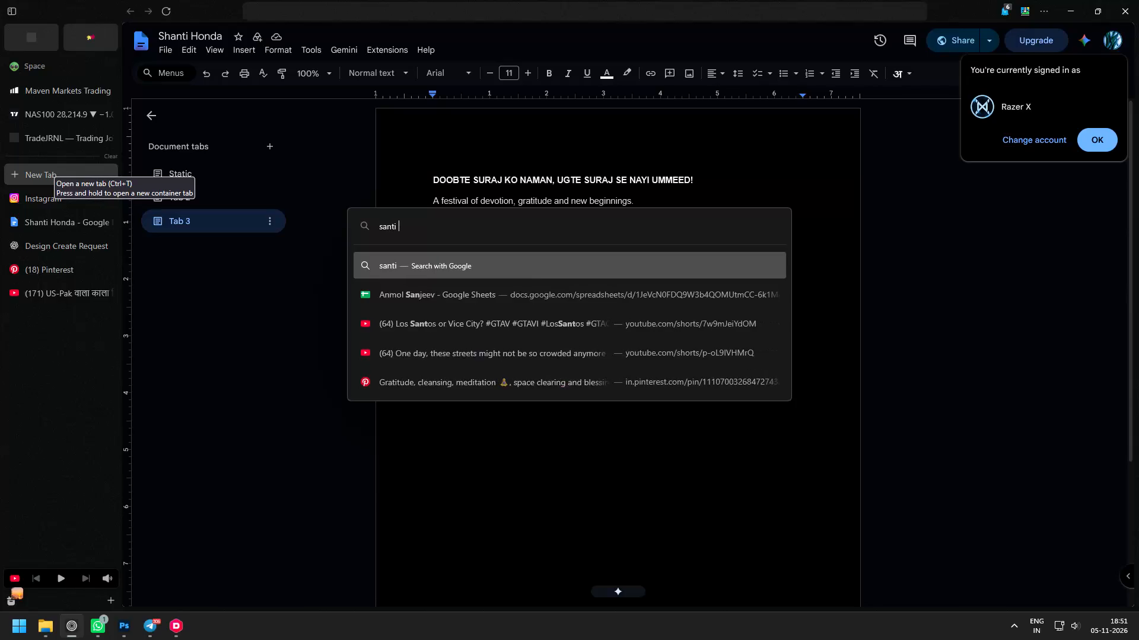
# Search Google for "shanti honda" and look through the results for the dealership's website.
pyautogui.press('Return')
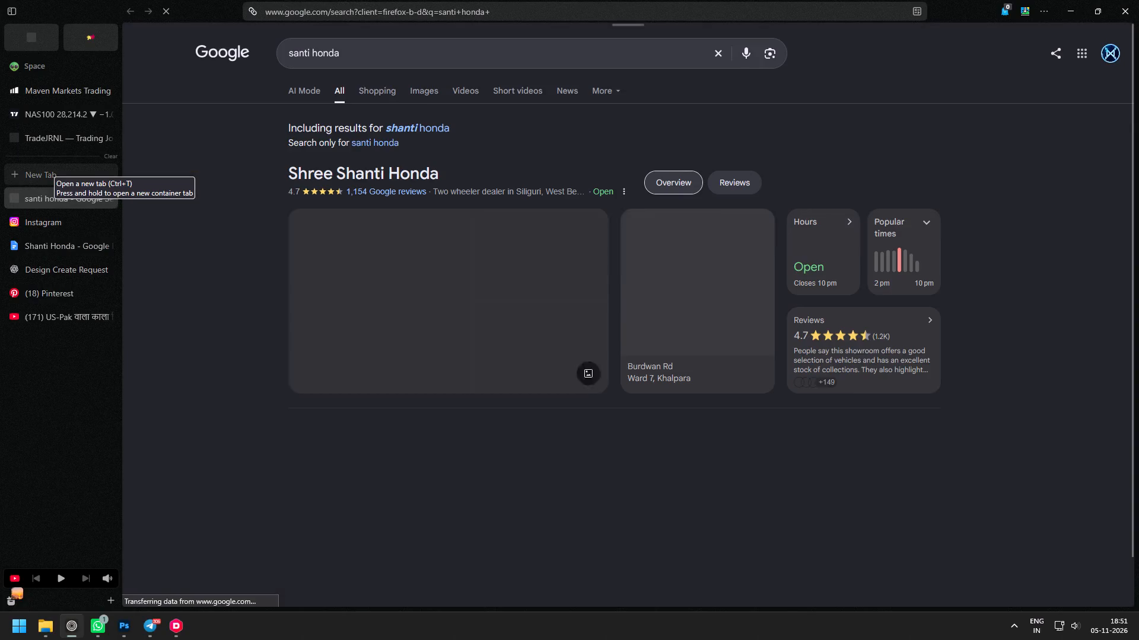
pyautogui.click(432, 126)
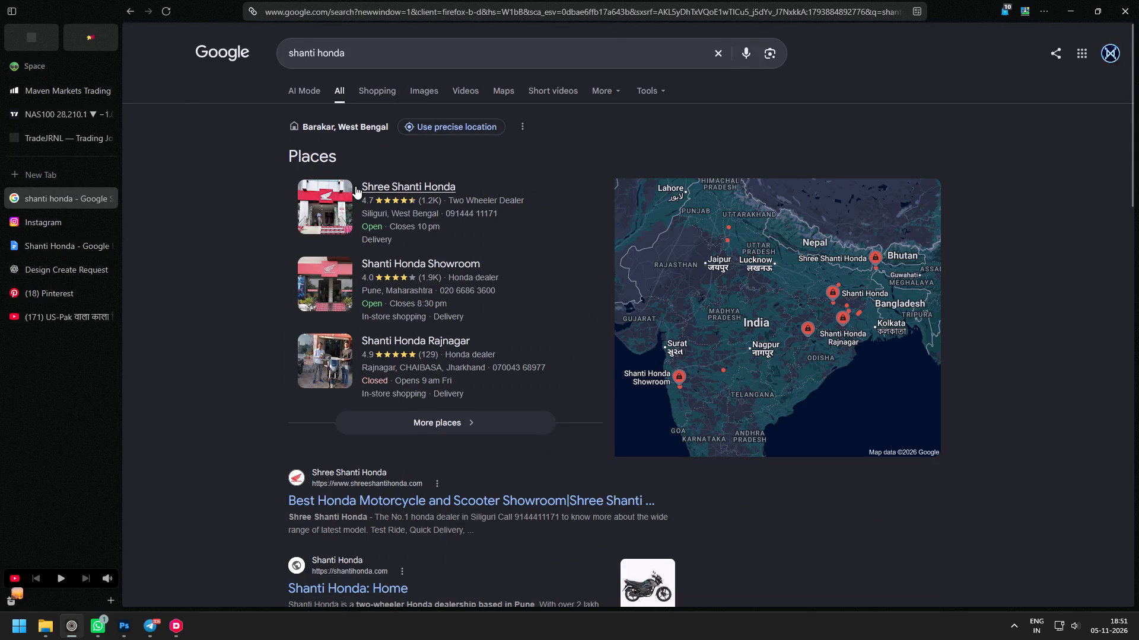
pyautogui.scroll(-1, 355, 186)
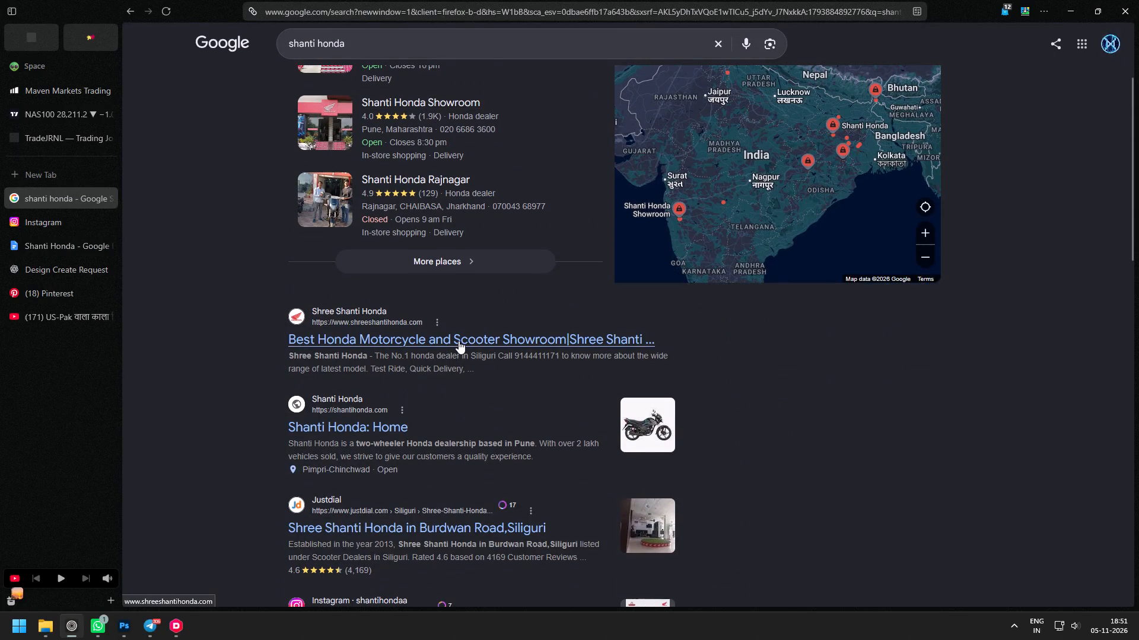
# Refine the Google search to "shanti honda ranchi" to look for the dealership's Ranchi listing.
pyautogui.scroll(4, 459, 341)
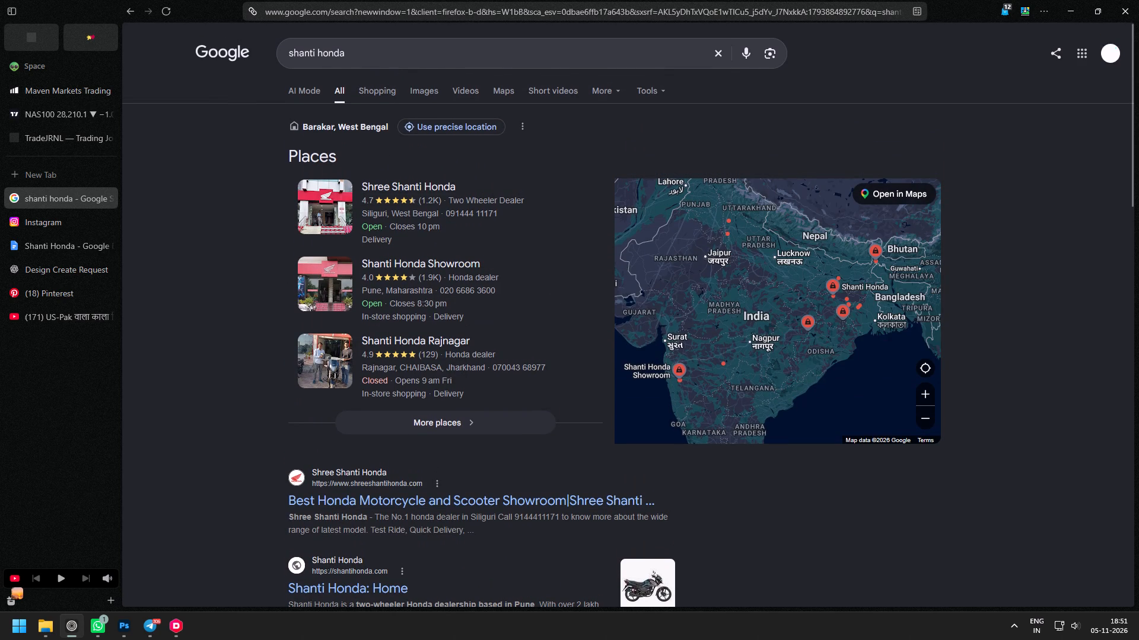
pyautogui.click(379, 52)
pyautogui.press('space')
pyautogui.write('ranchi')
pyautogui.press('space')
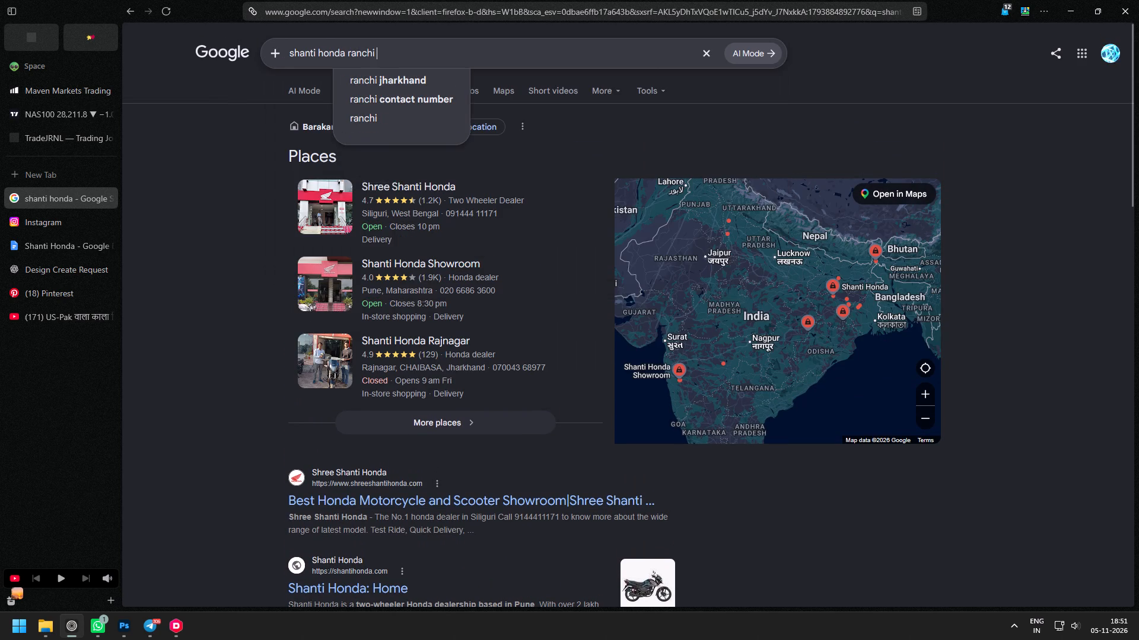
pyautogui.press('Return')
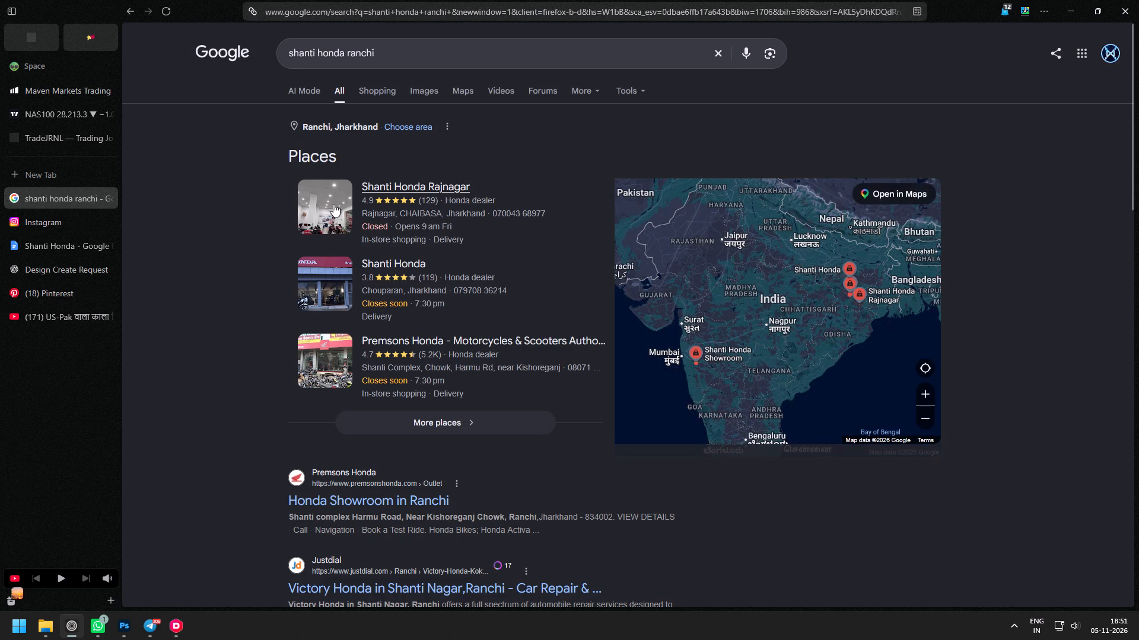
# Check the Instagram search result "Shanti Honda Showroom Photos" and close its tab to return to the Google results.
pyautogui.scroll(-1, 333, 204)
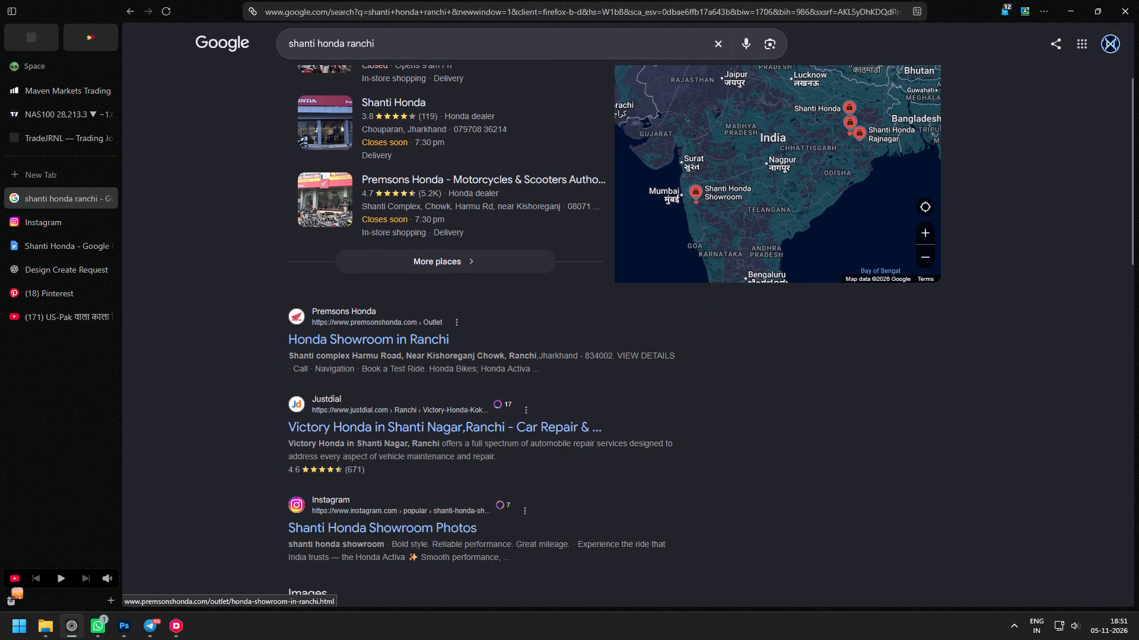
pyautogui.click(374, 527)
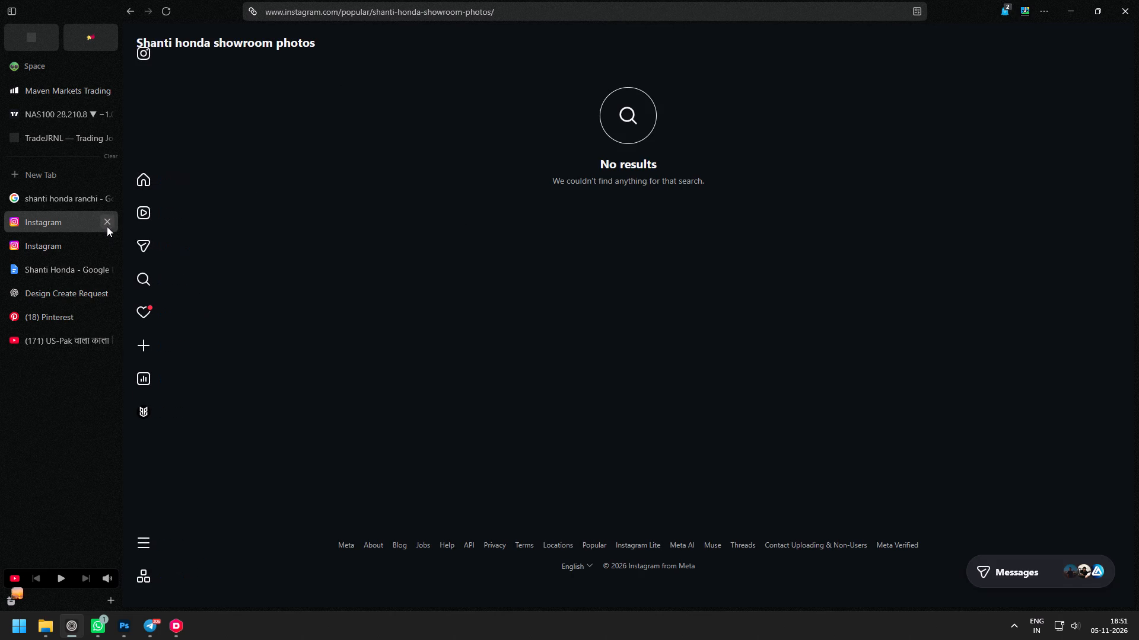
pyautogui.click(107, 221)
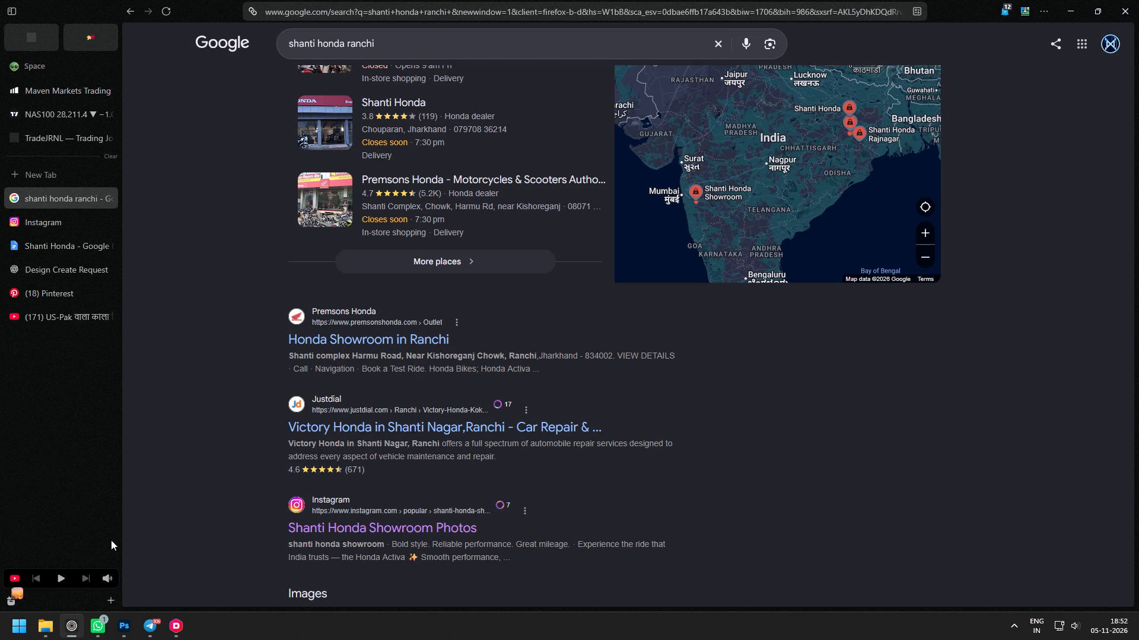
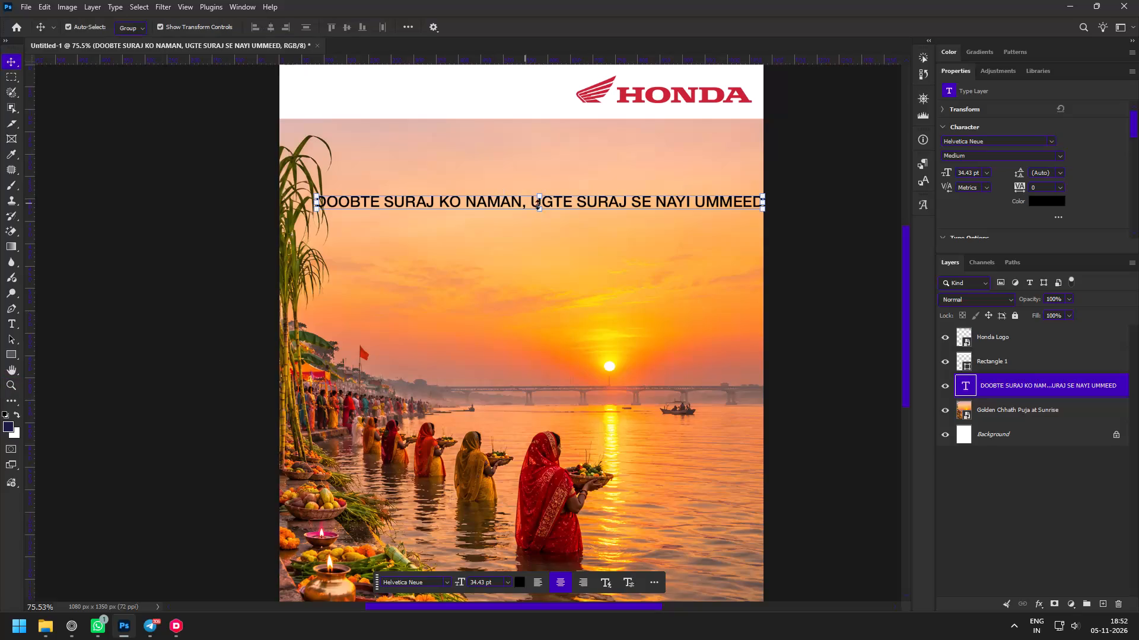
# Move the headline sideways until its last letters extend past the post's right edge.
pyautogui.click(578, 199)
pyautogui.keyDown('shift'); pyautogui.moveTo(579, 204); pyautogui.dragTo(610, 196); pyautogui.keyUp('shift')
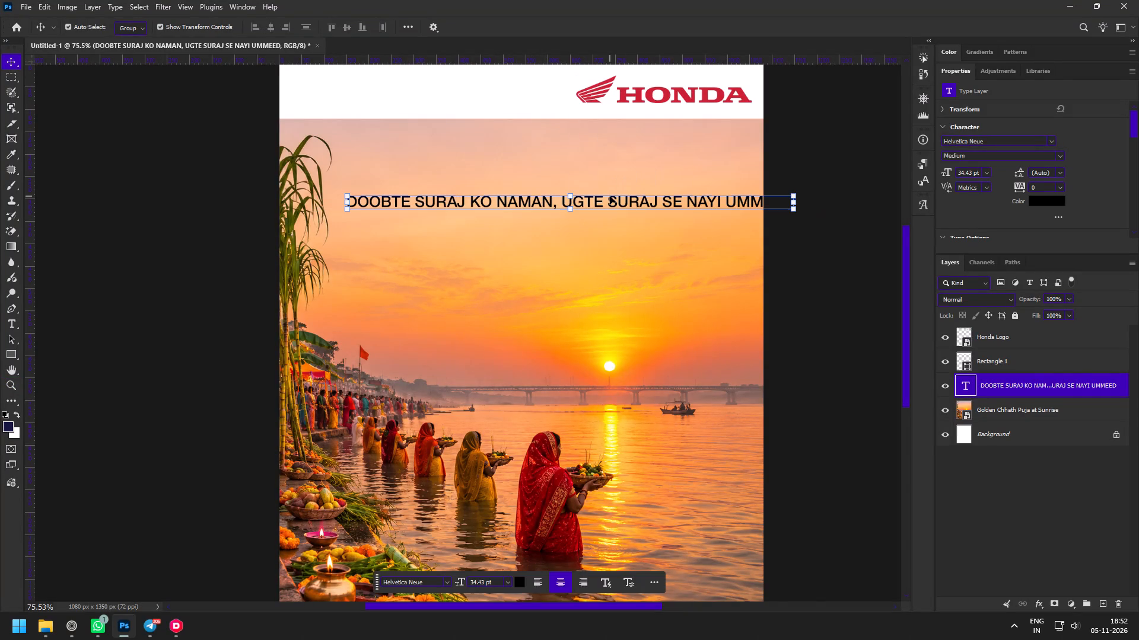
# Copy the full headline text and leave text editing.
pyautogui.doubleClick(612, 200)
pyautogui.hotkey('ctrl', 'c')
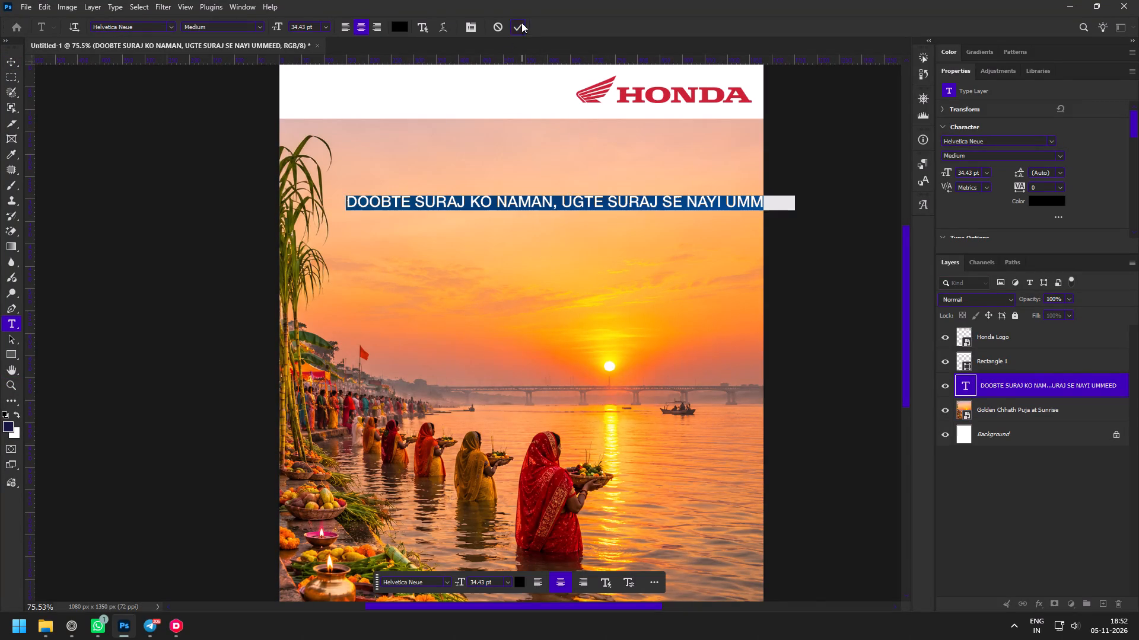
pyautogui.click(521, 23)
# Switch to the browser and look through Instagram, the Shanti Honda copy document and the generated Chhath Puja image.
pyautogui.click(77, 633)
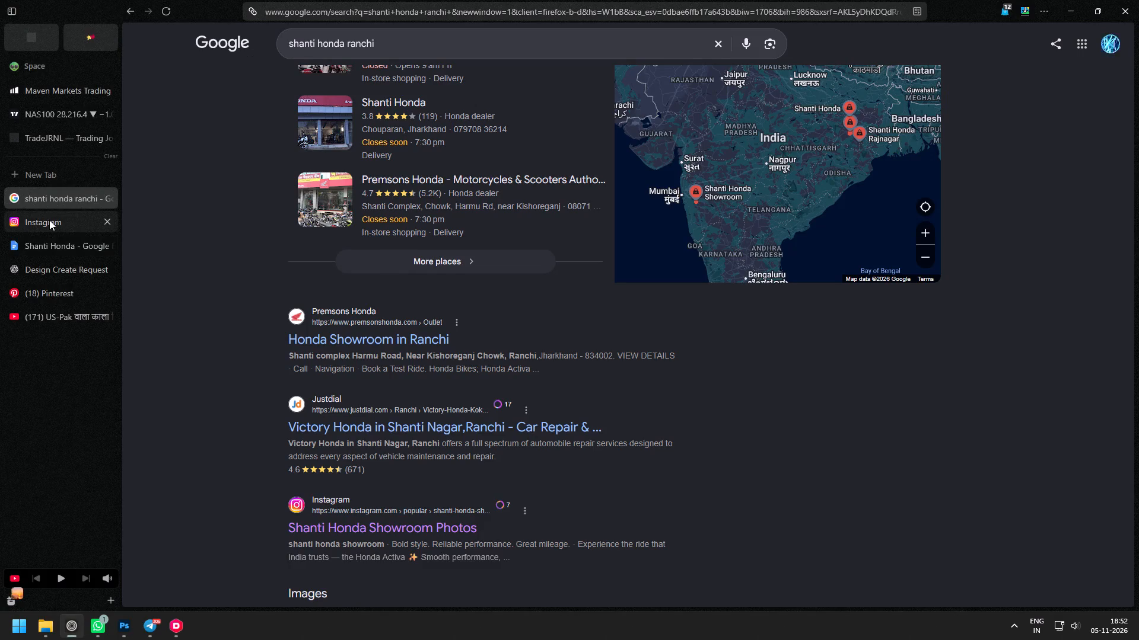
pyautogui.click(49, 220)
pyautogui.click(52, 247)
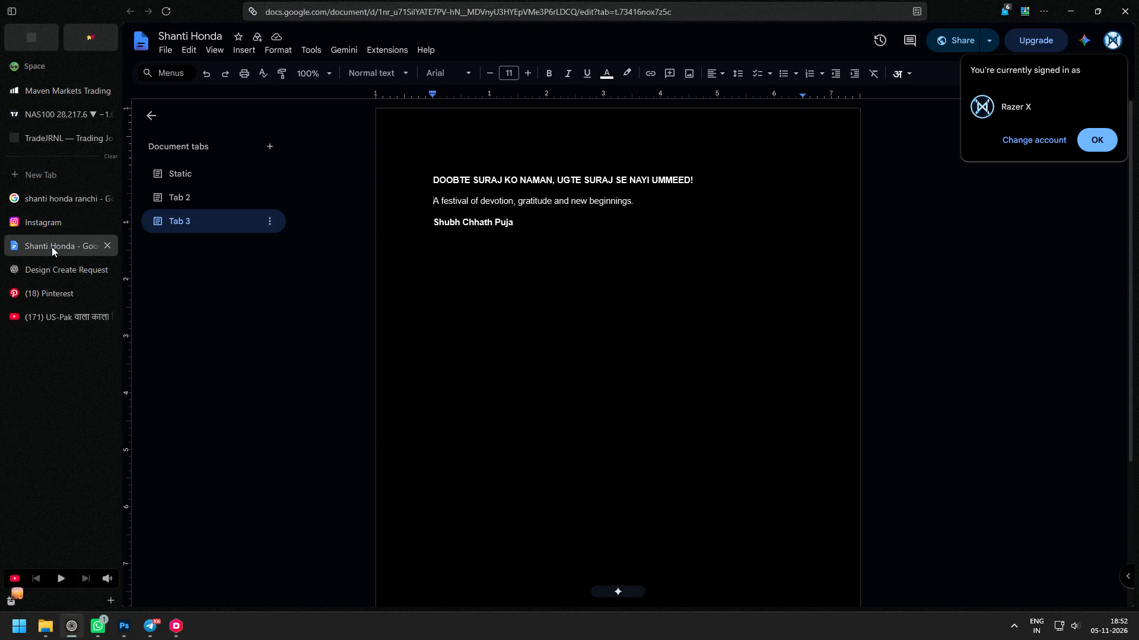
pyautogui.click(61, 267)
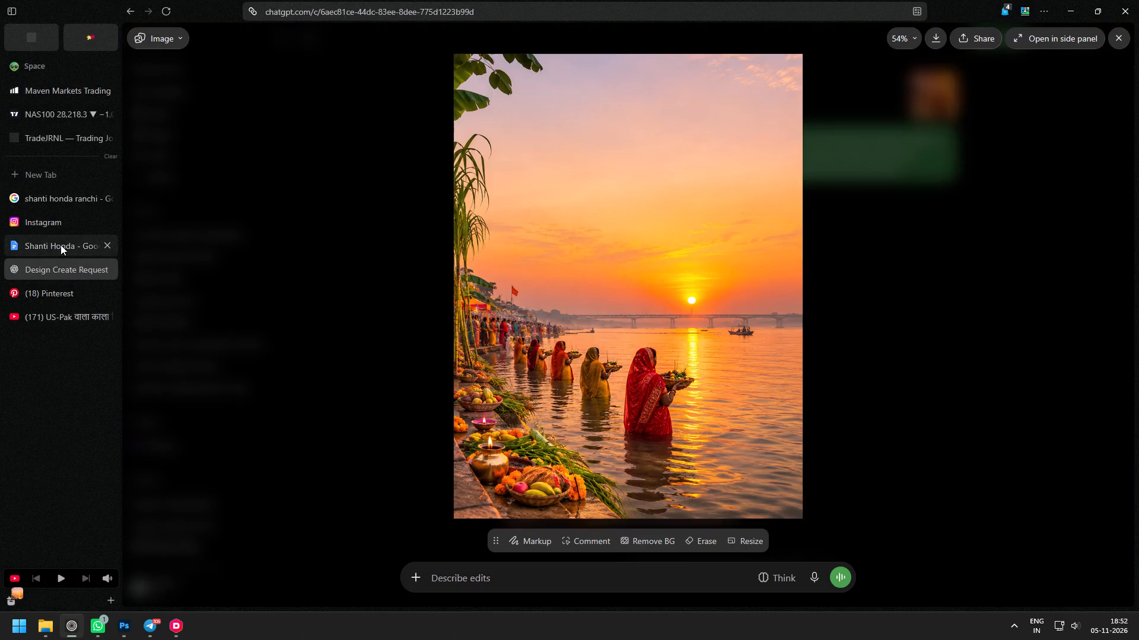
pyautogui.click(61, 245)
pyautogui.click(55, 221)
# In the Design Create Request chat, write the image edit prompt "asman ko thora white kar sakte ho".
pyautogui.click(57, 266)
pyautogui.click(457, 579)
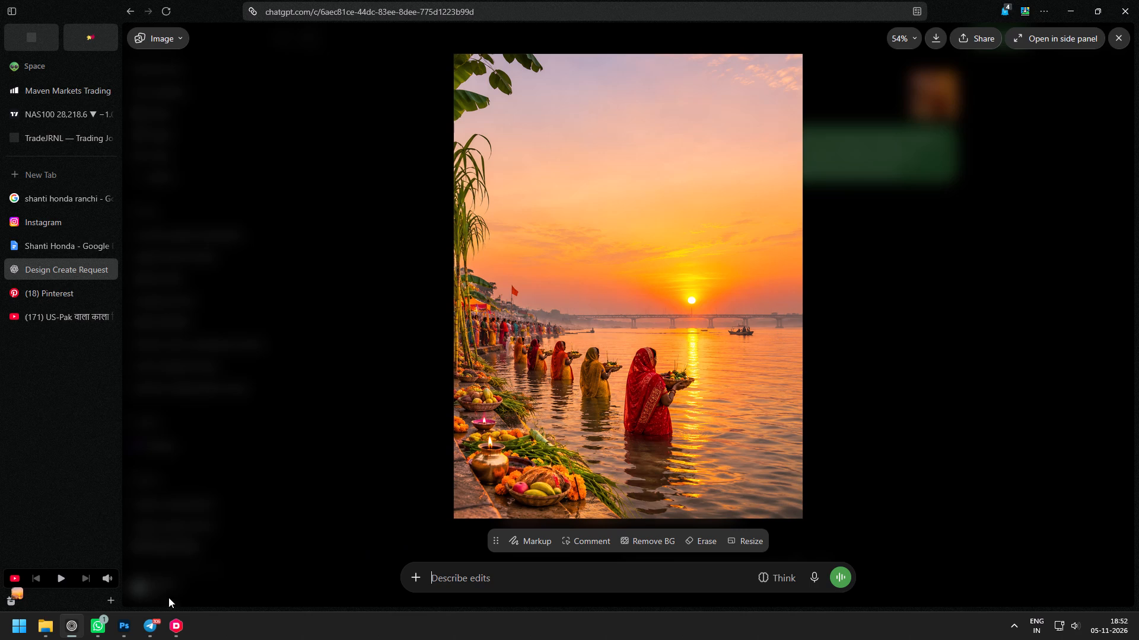
pyautogui.click(119, 631)
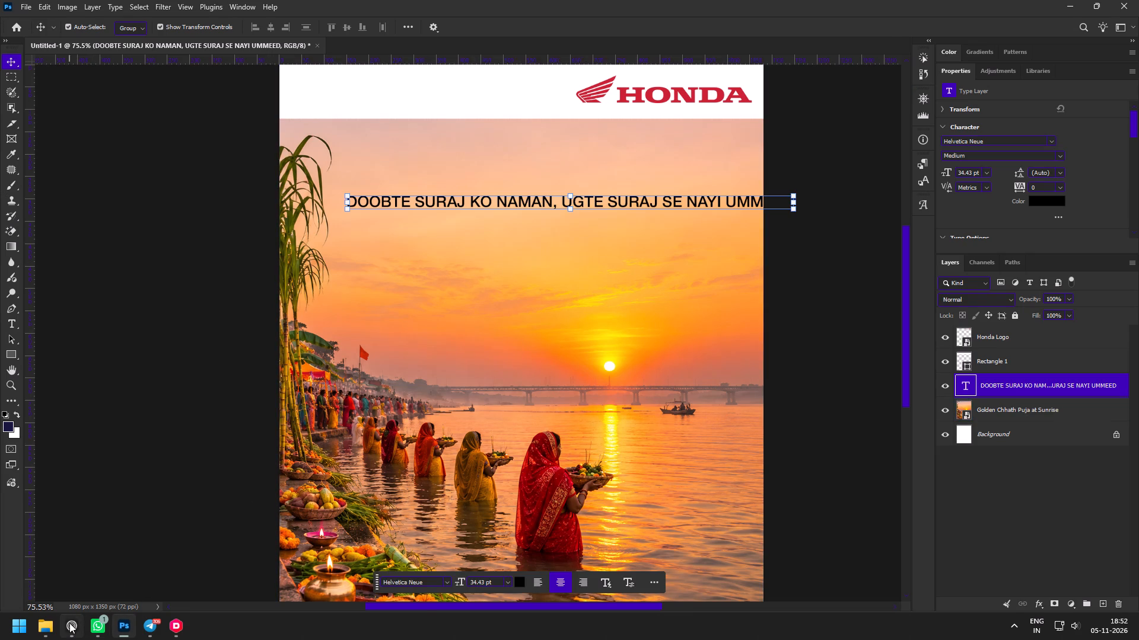
pyautogui.click(69, 623)
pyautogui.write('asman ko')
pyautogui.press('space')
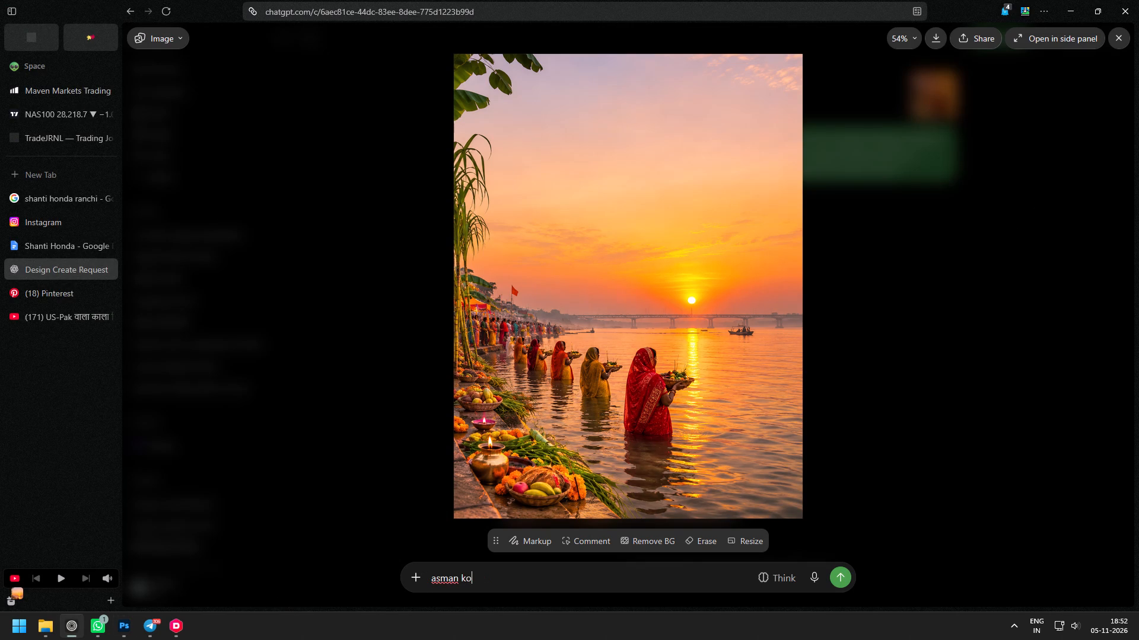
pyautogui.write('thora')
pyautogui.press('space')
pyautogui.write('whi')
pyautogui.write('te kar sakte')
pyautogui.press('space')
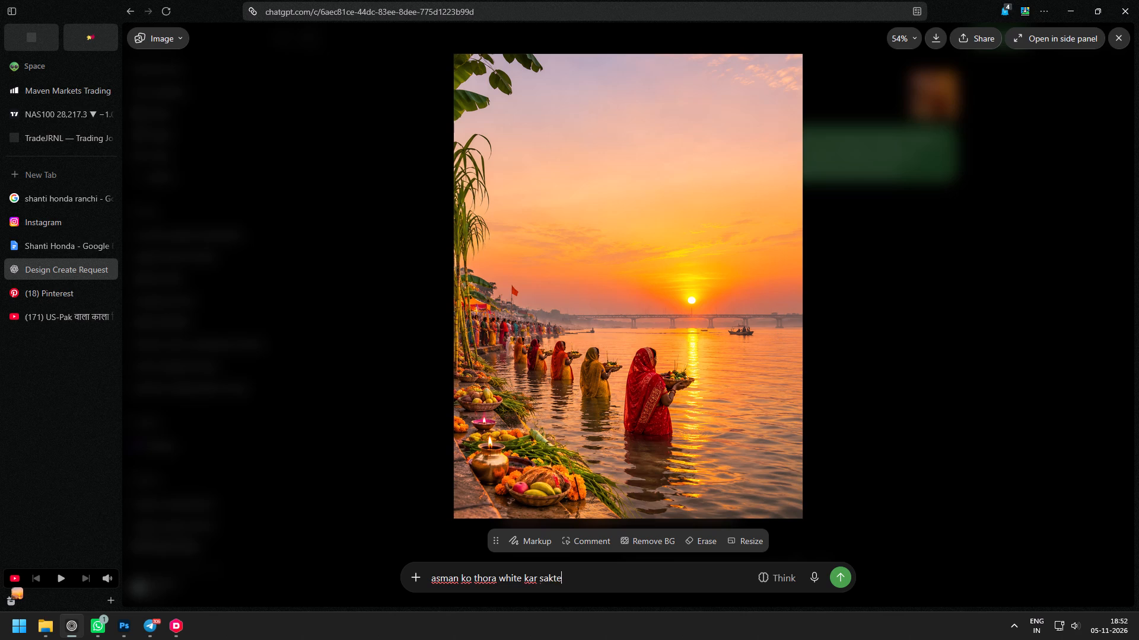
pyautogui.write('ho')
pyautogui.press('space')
pyautogui.click(524, 578)
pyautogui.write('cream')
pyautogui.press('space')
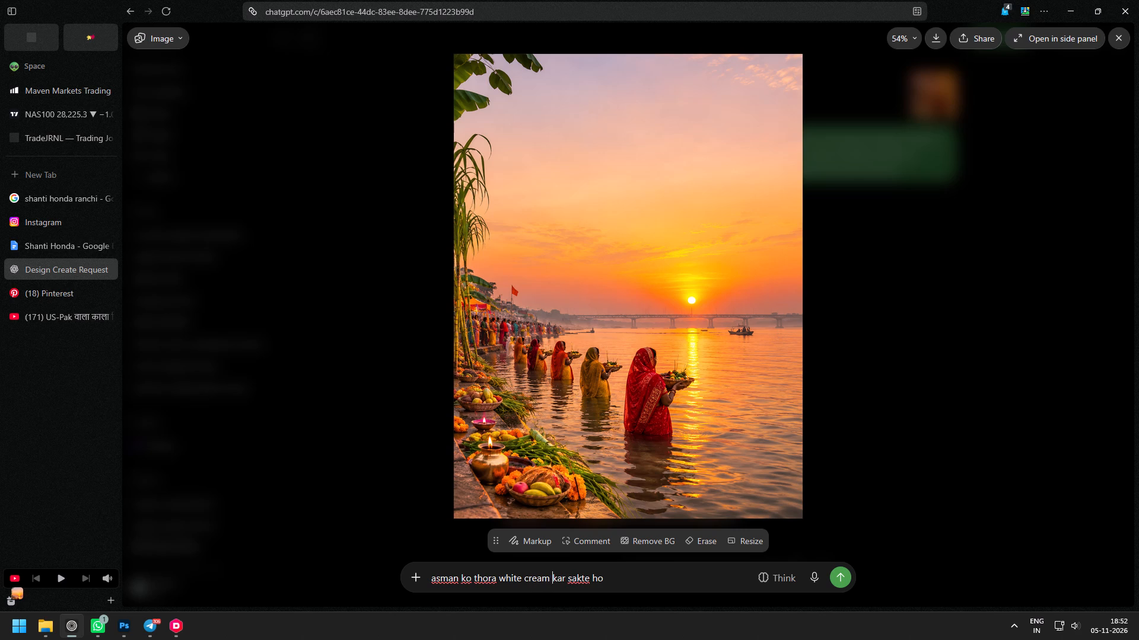
pyautogui.write('color')
pyautogui.press('space')
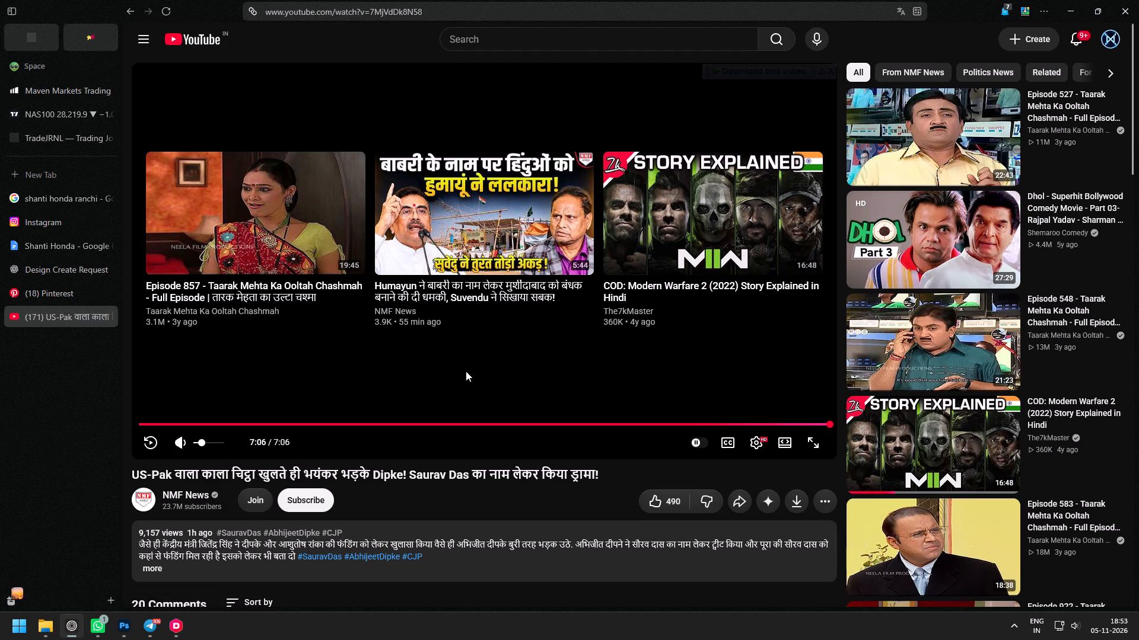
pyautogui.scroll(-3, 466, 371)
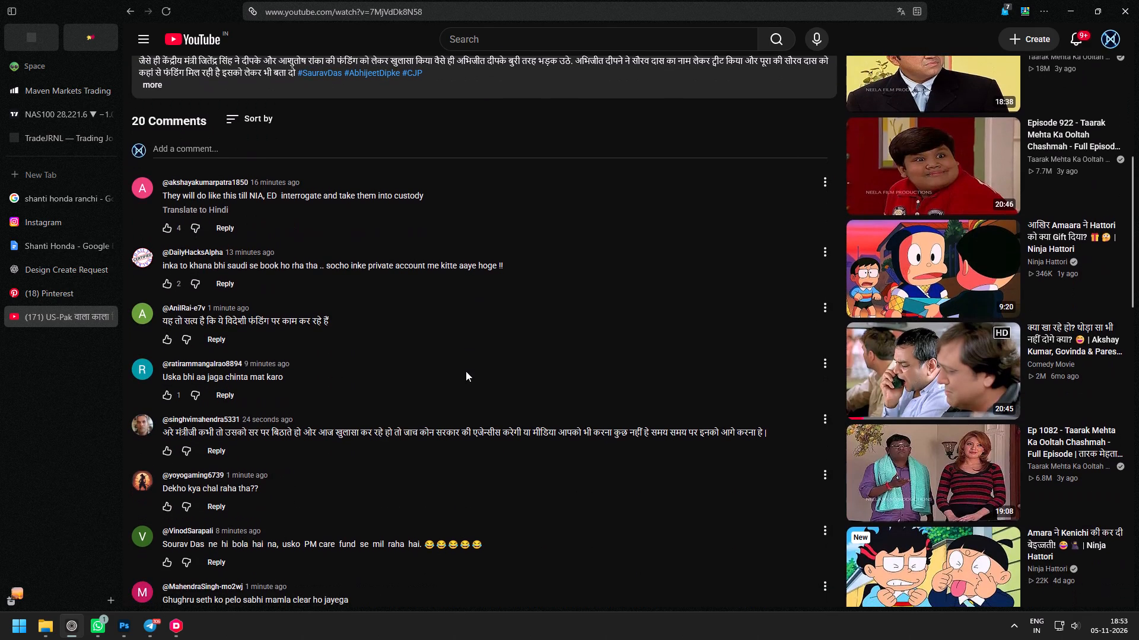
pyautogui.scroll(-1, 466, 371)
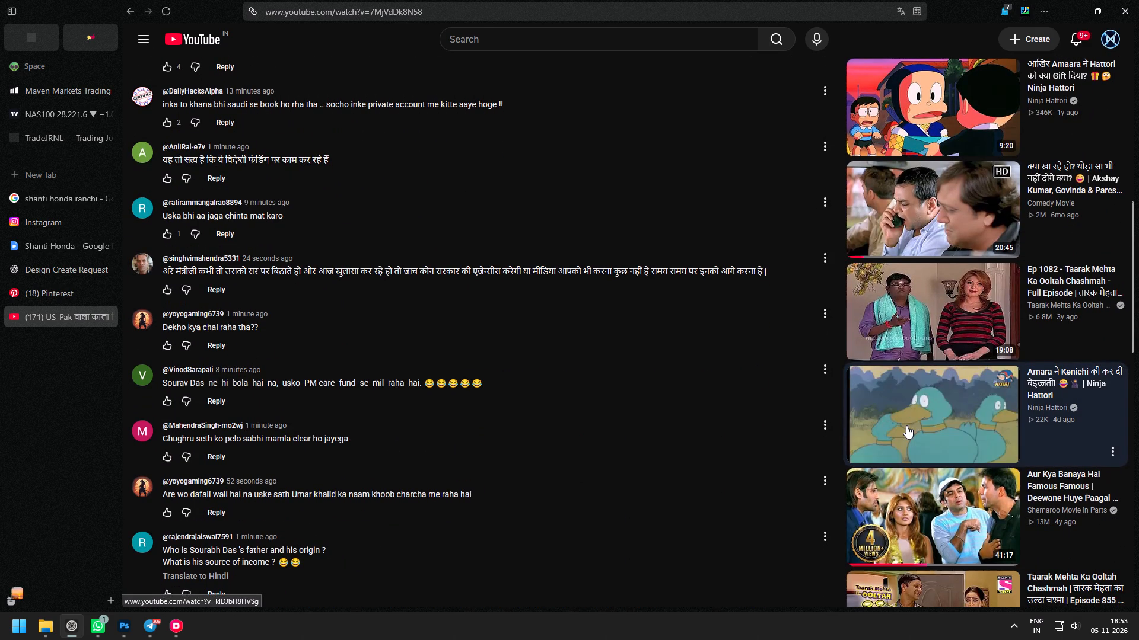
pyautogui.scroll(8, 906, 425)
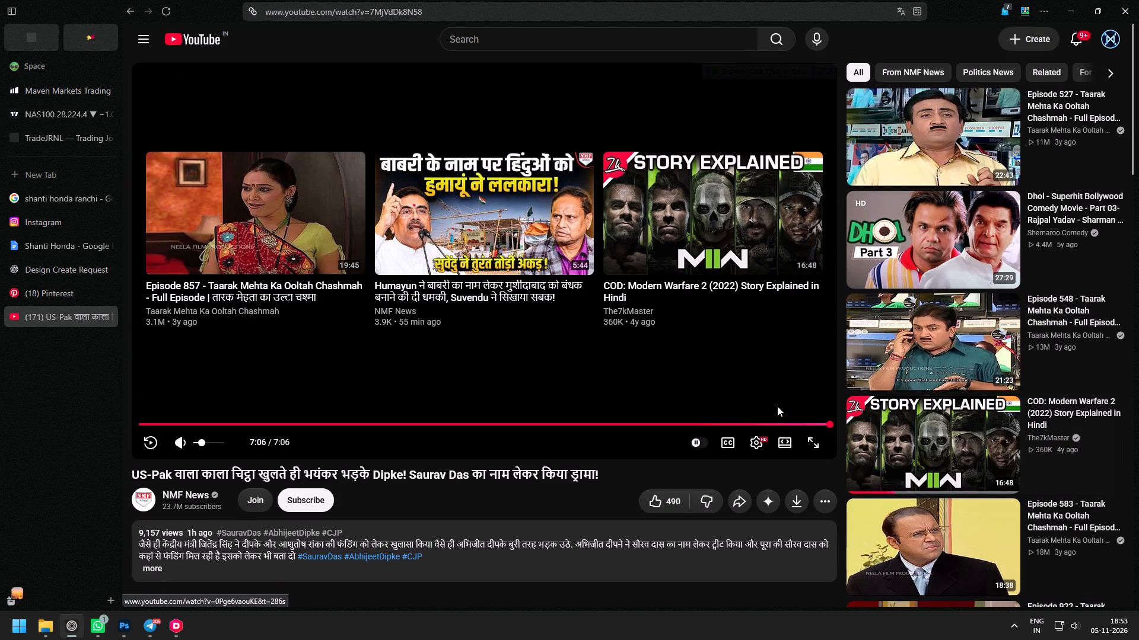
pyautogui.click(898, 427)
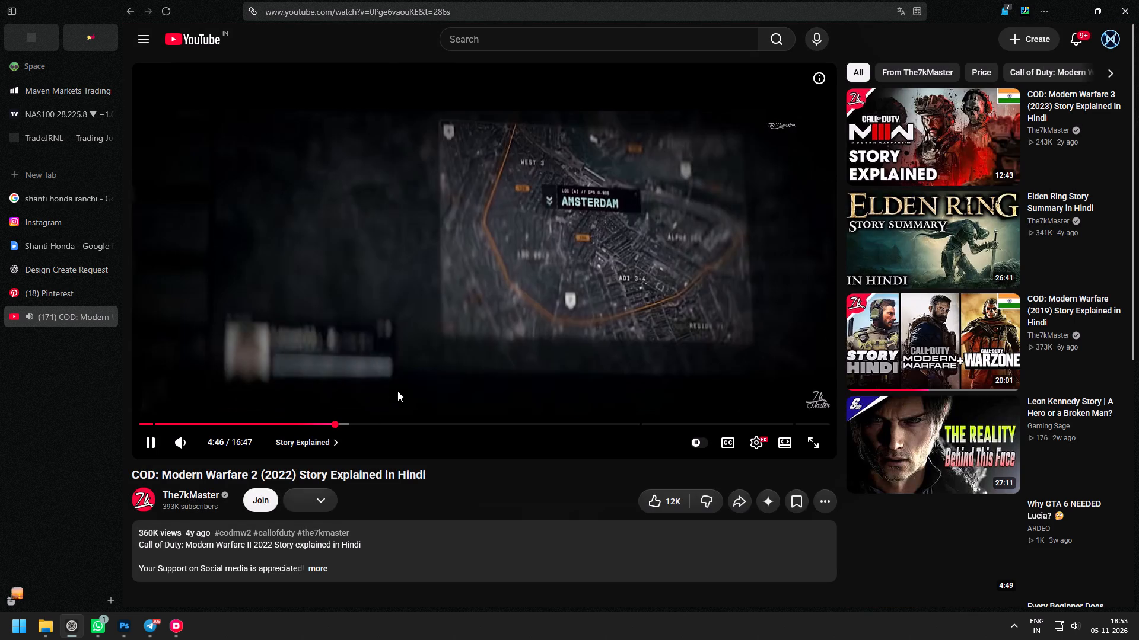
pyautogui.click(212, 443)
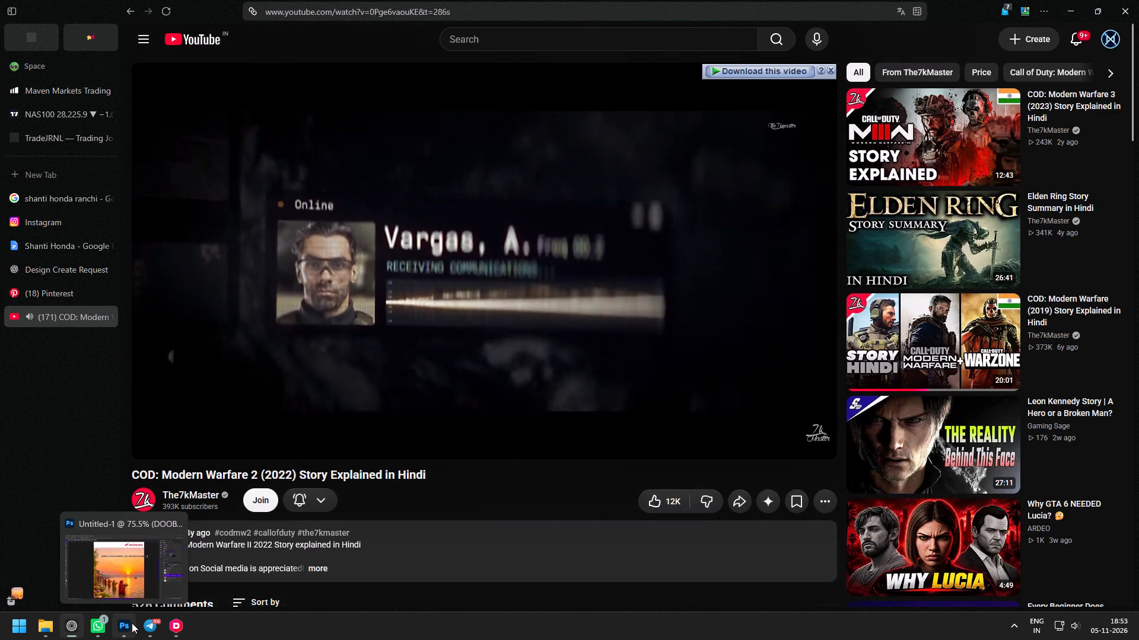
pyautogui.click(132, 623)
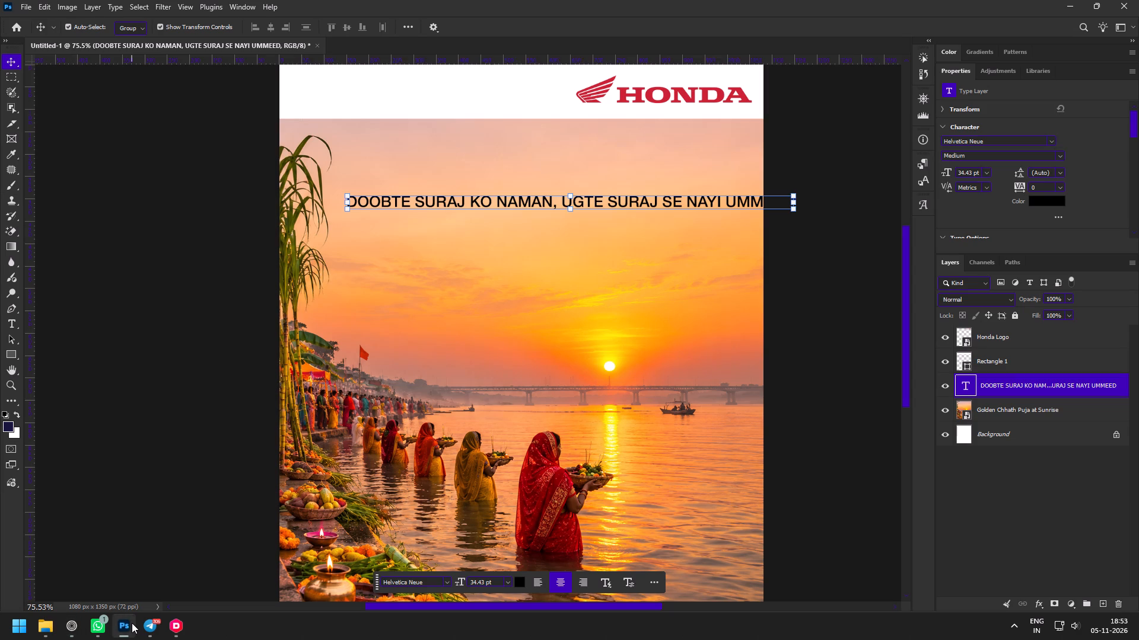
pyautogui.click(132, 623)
# Close the browser page with the Instagram Chhath Puja reference post.
pyautogui.click(57, 225)
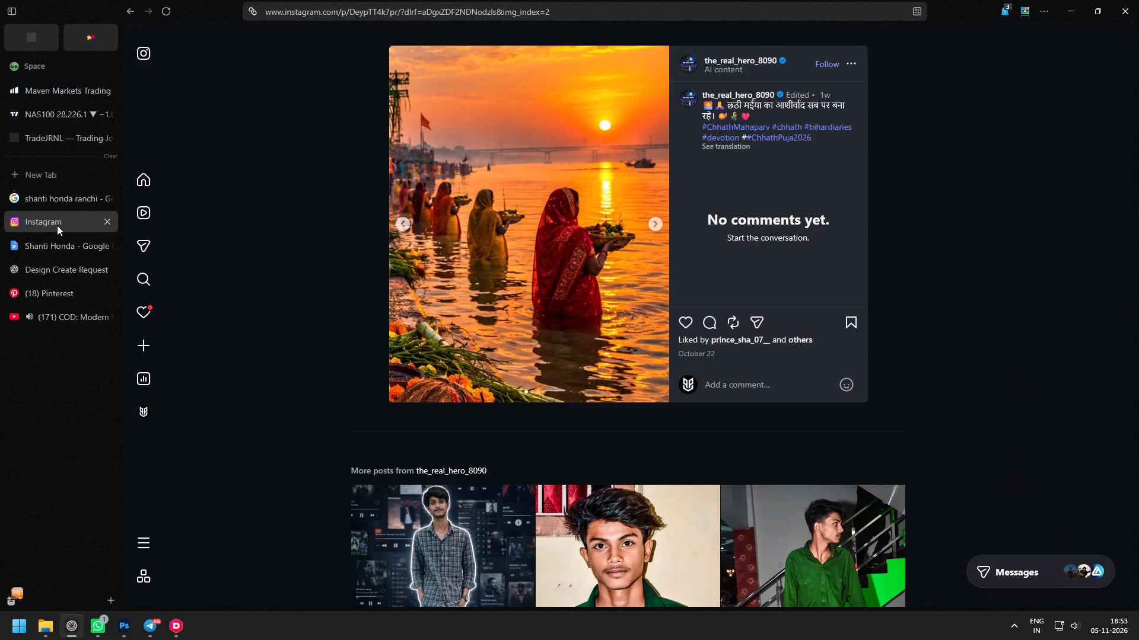
pyautogui.click(107, 226)
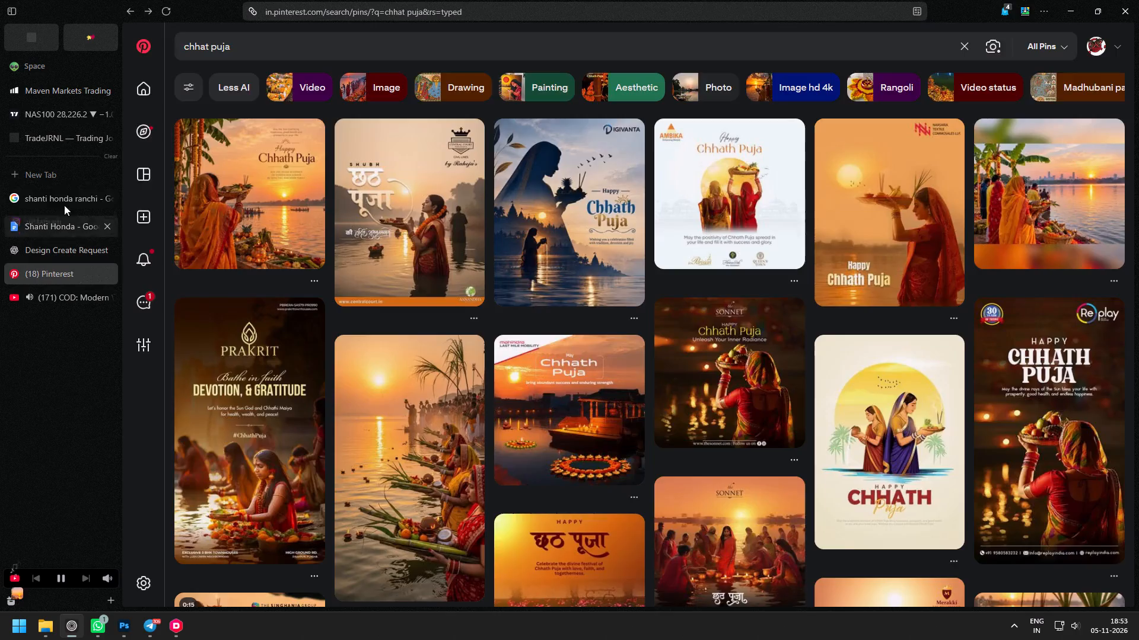
# Review the sunrise image with the white-cream sky in the ChatGPT Design Create Request conversation and download it.
pyautogui.click(52, 196)
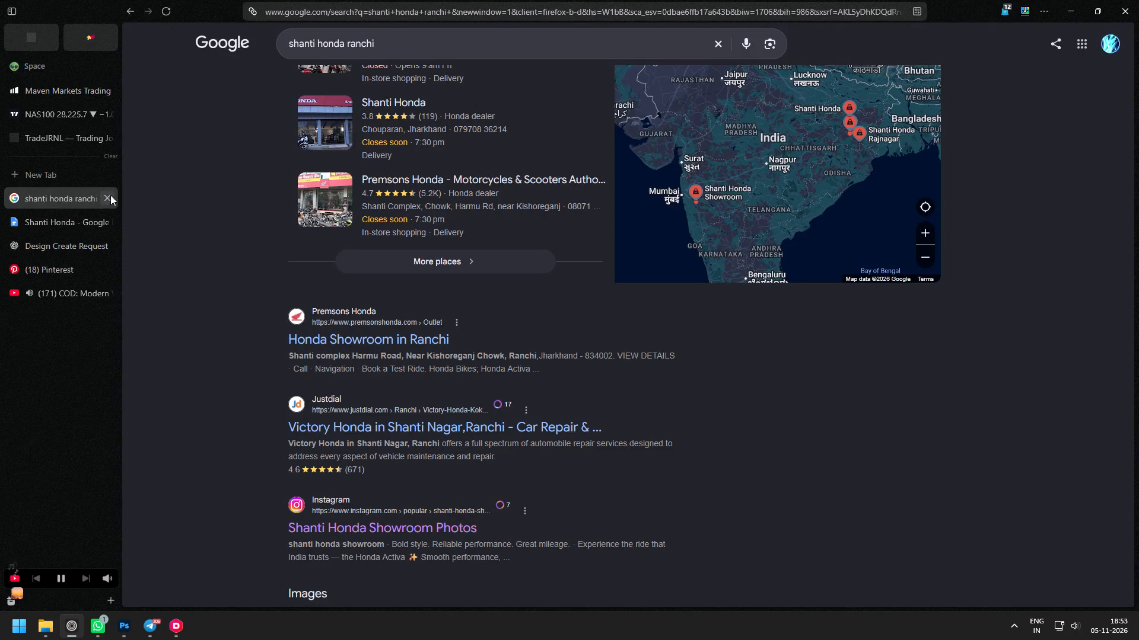
pyautogui.scroll(5, 257, 443)
pyautogui.click(58, 228)
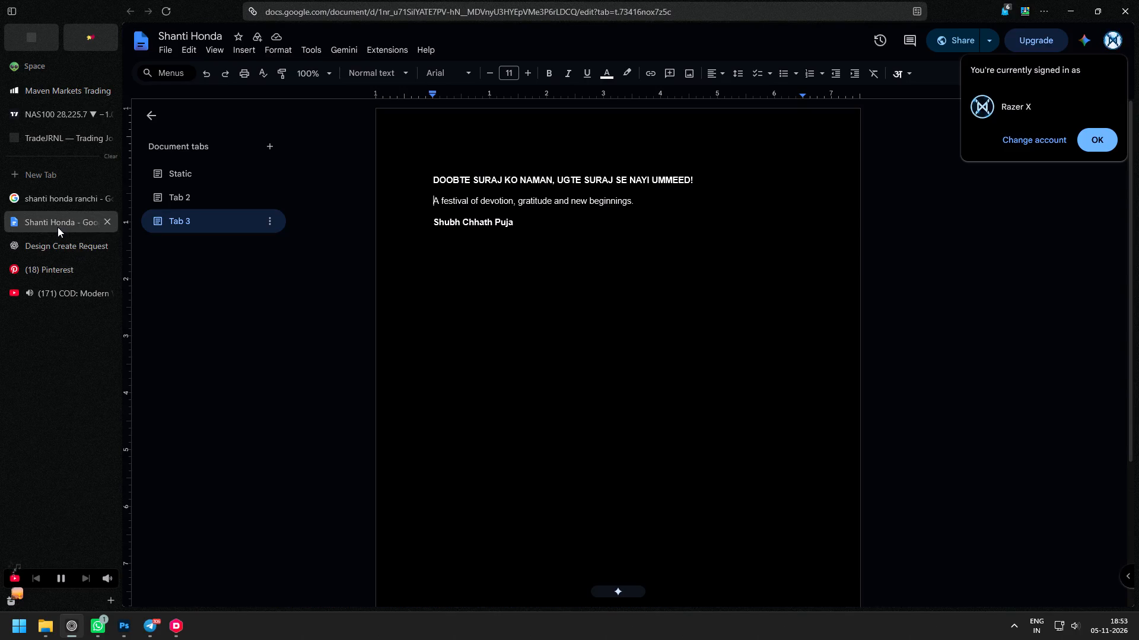
pyautogui.click(58, 237)
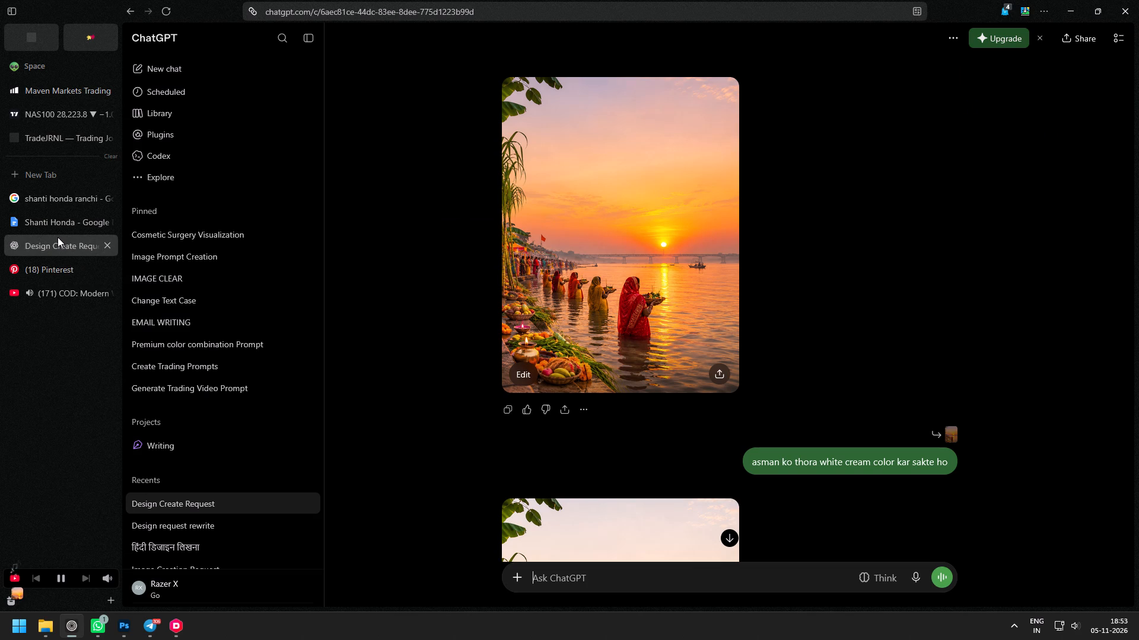
pyautogui.scroll(-3, 381, 370)
pyautogui.click(605, 345)
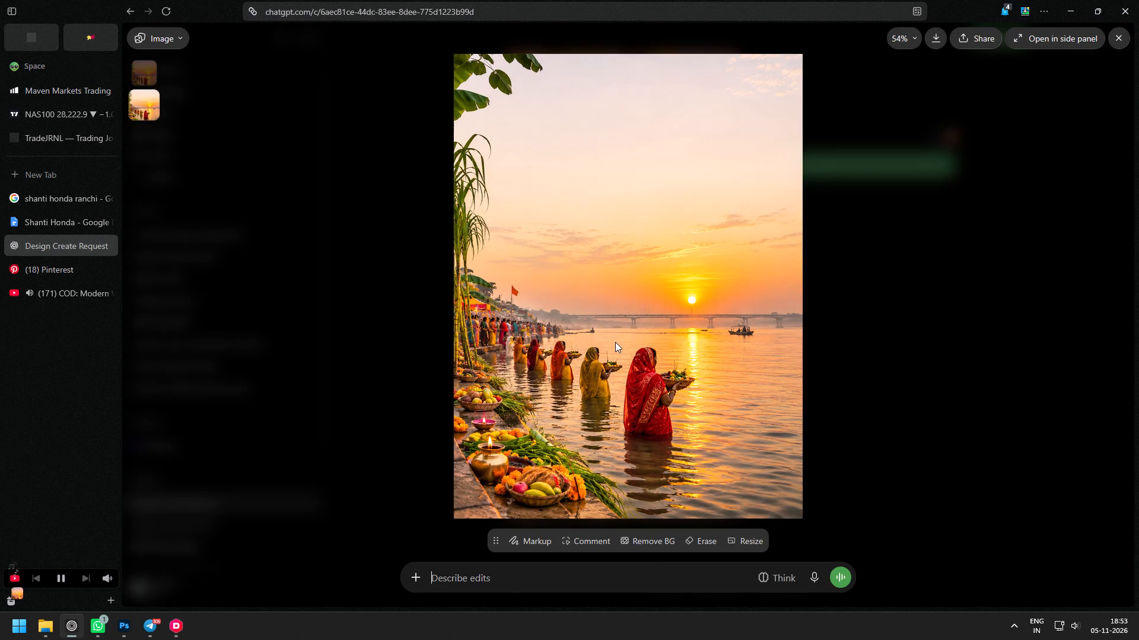
pyautogui.scroll(3, 716, 397)
pyautogui.click(971, 310)
pyautogui.scroll(3, 754, 350)
pyautogui.scroll(-3, 754, 350)
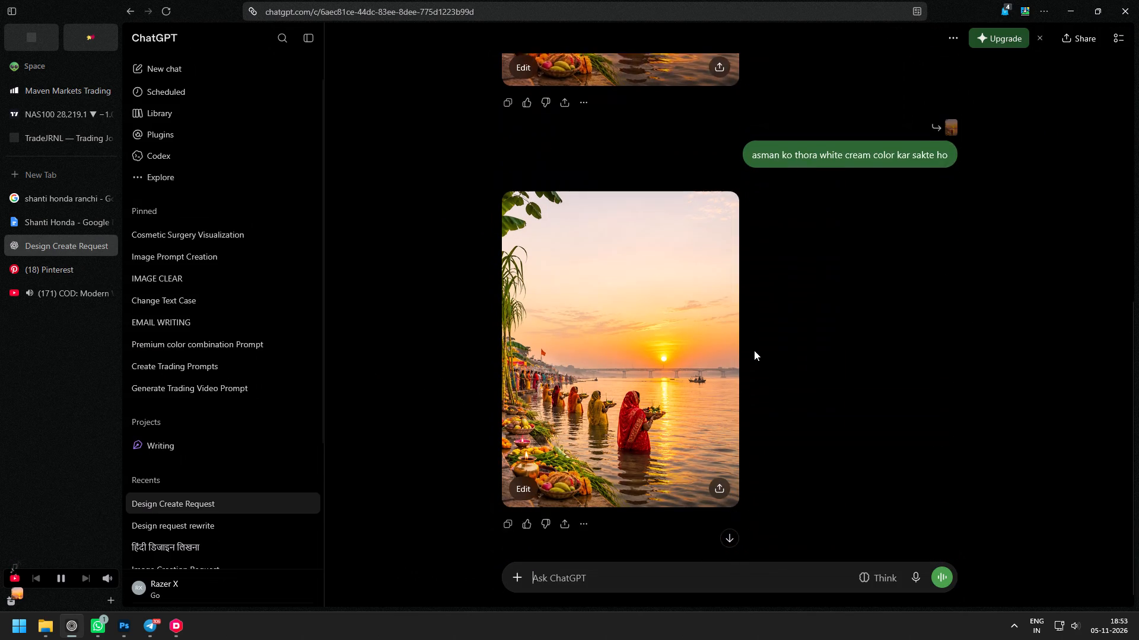
pyautogui.click(672, 360)
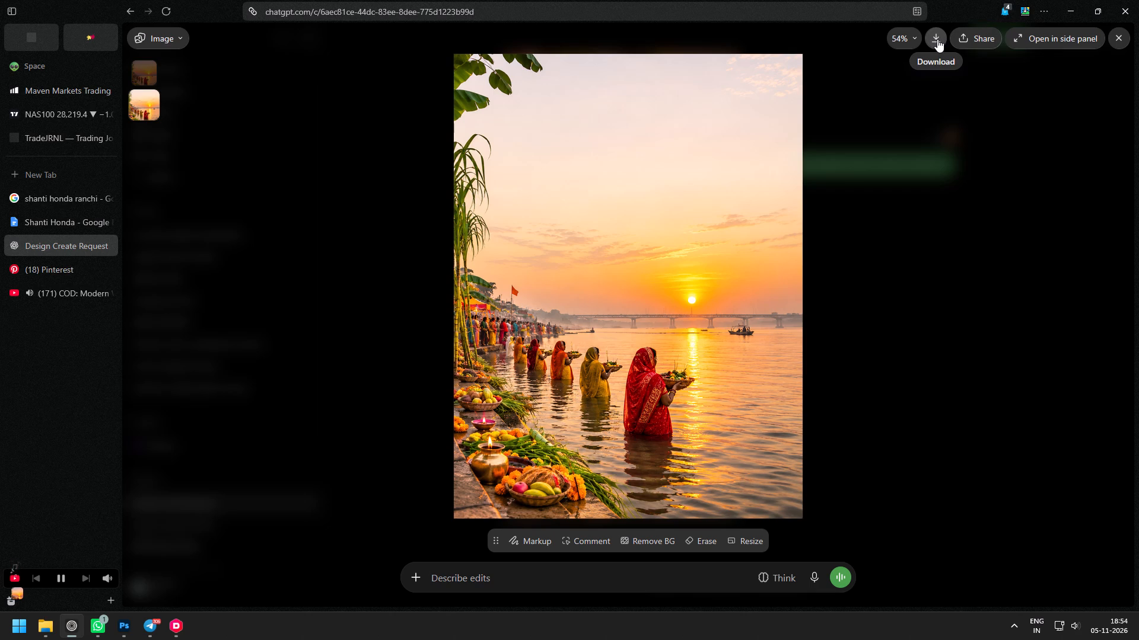
pyautogui.click(937, 39)
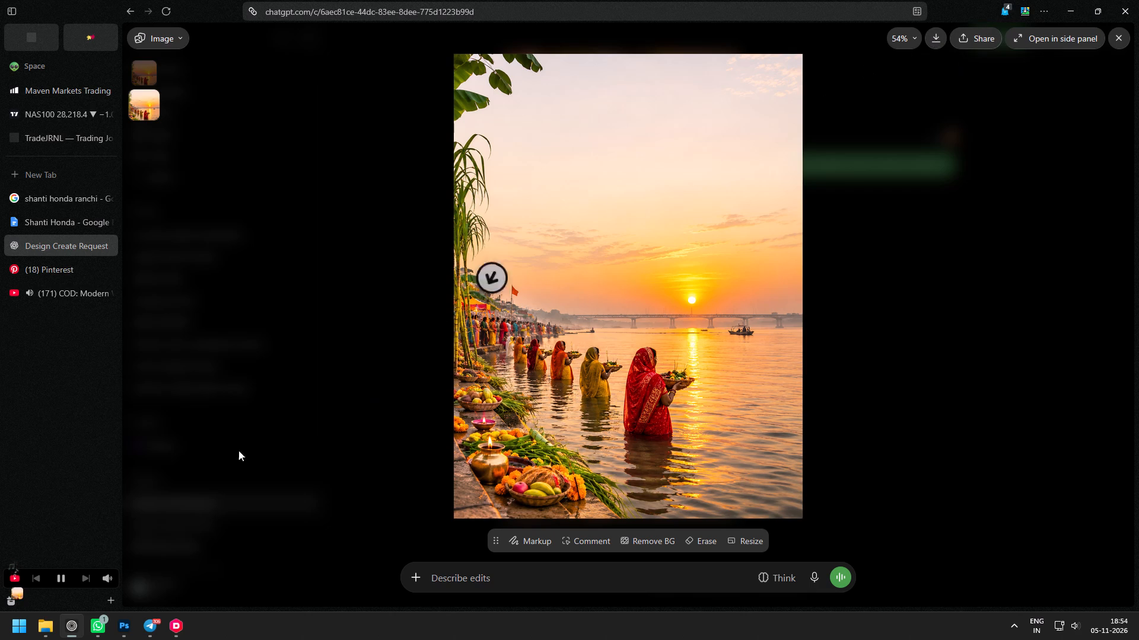
# Switch to Photoshop and open the contents of the Golden Chhath Puja at Sunrise smart object.
pyautogui.click(128, 629)
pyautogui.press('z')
pyautogui.moveTo(514, 394); pyautogui.dragTo(495, 375)
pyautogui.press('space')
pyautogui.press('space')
pyautogui.moveTo(506, 404); pyautogui.dragTo(485, 340)
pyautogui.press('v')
pyautogui.click(500, 399)
pyautogui.doubleClick(959, 404)
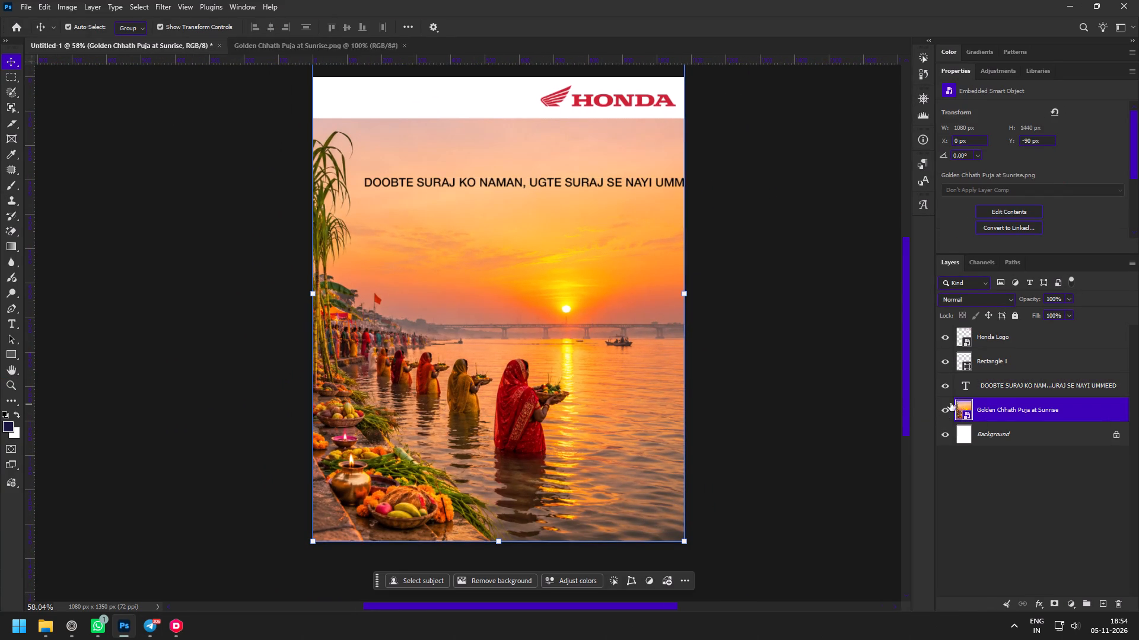
# Place Golden Sunrise Riverside Offerings from Downloads over the smart object's picture, merge it down, save, and close the contents.
pyautogui.click(49, 629)
pyautogui.click(55, 562)
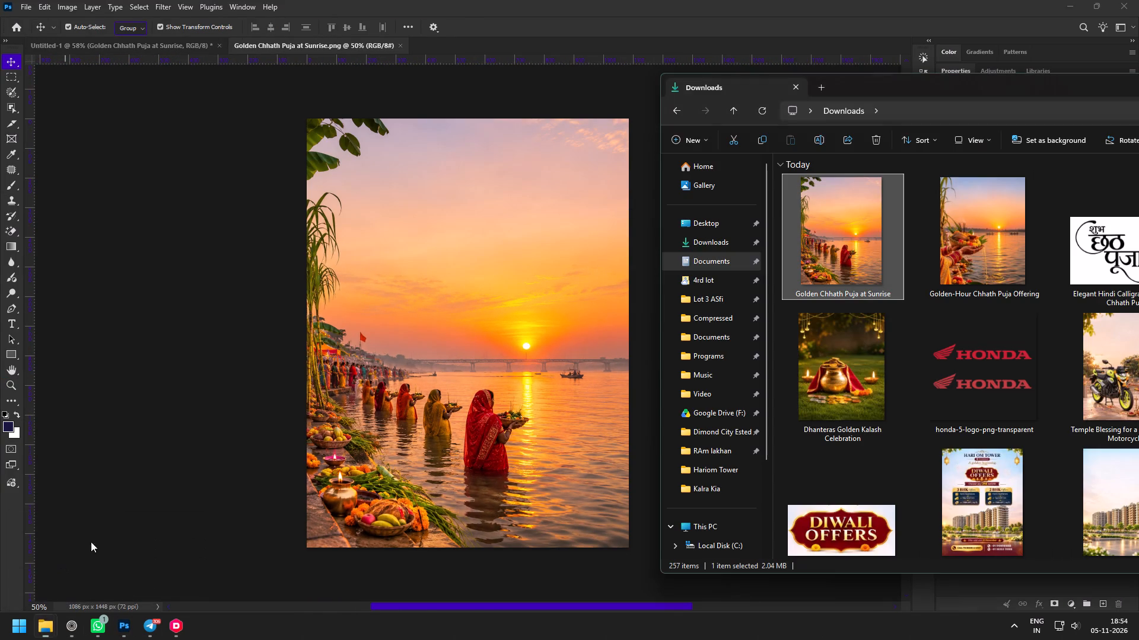
pyautogui.click(703, 248)
pyautogui.click(821, 245)
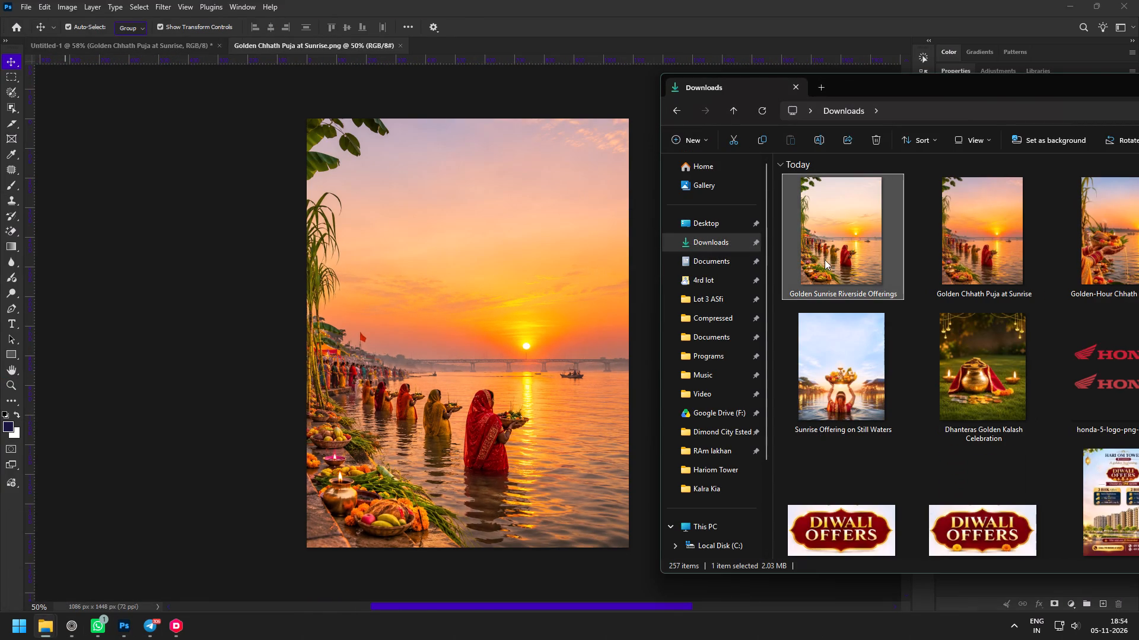
pyautogui.moveTo(834, 228); pyautogui.dragTo(540, 293)
pyautogui.click(590, 30)
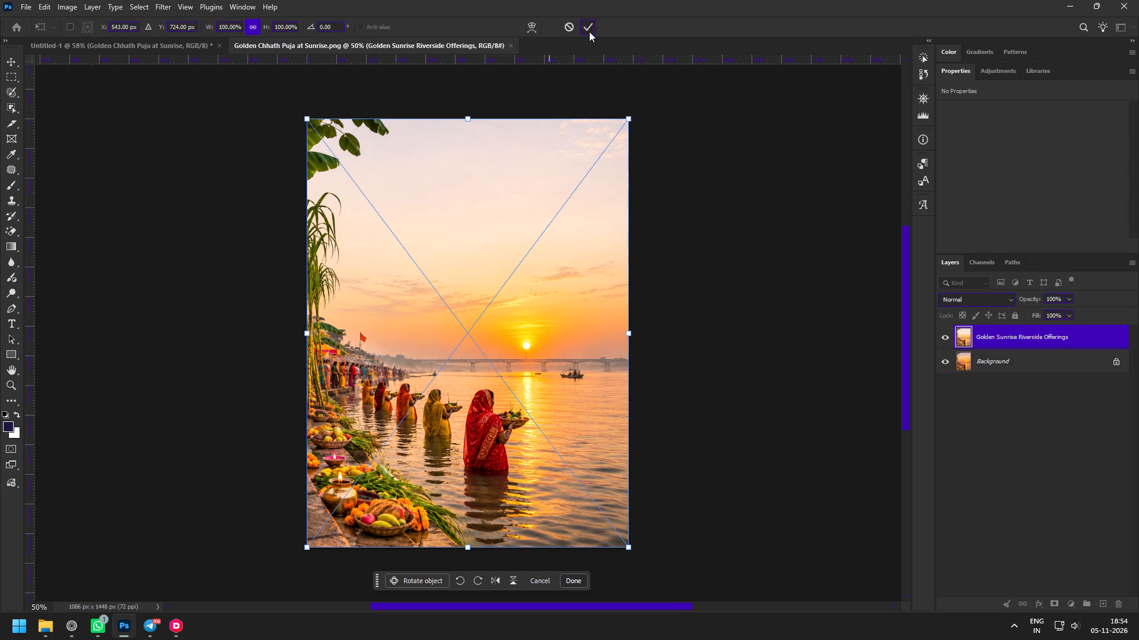
pyautogui.hotkey('ctrl', 'e')
pyautogui.hotkey('ctrl', 's')
pyautogui.click(150, 44)
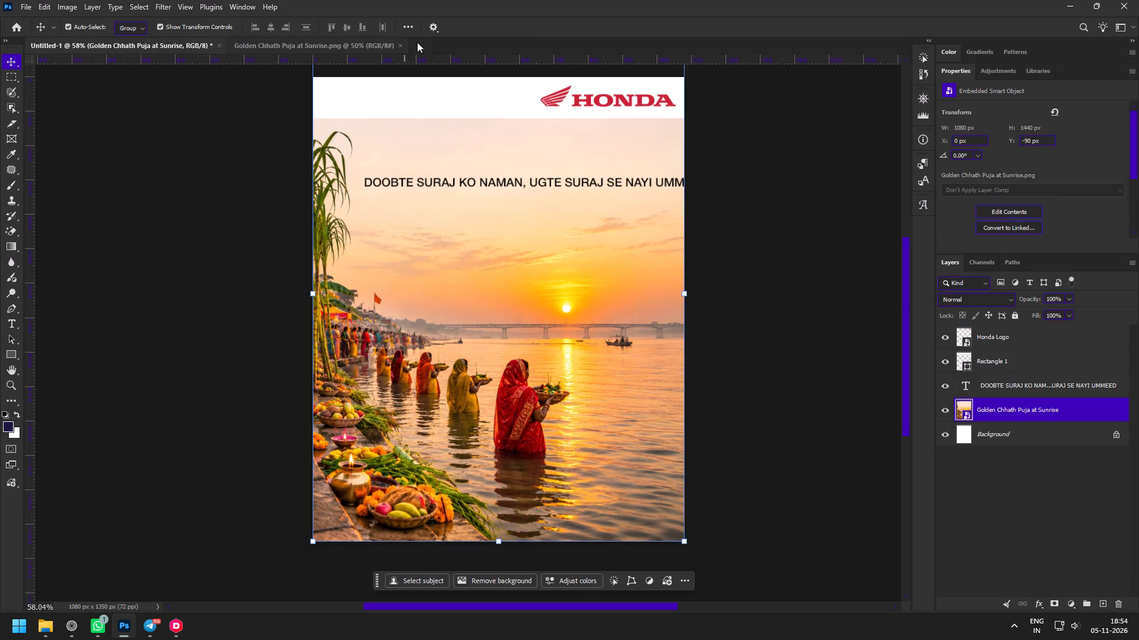
pyautogui.click(401, 44)
# Move the DOOBTE SURAJ KO NAMAN headline so it sits horizontally centred within the post.
pyautogui.press('z')
pyautogui.moveTo(508, 148); pyautogui.dragTo(535, 188)
pyautogui.press('v')
pyautogui.click(586, 210)
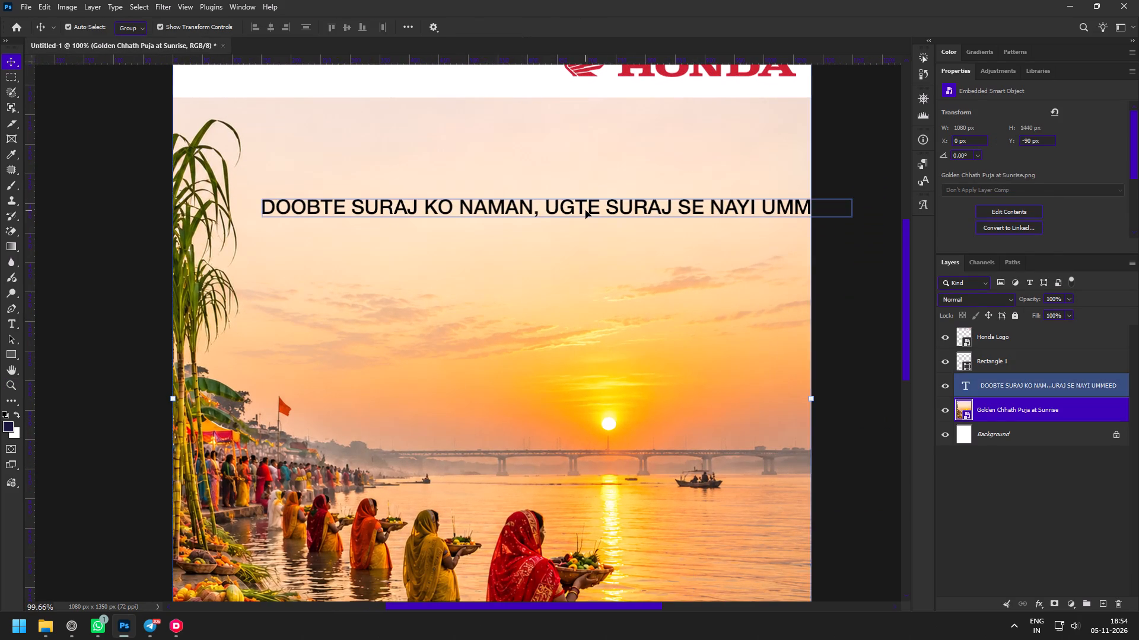
pyautogui.keyDown('shift'); pyautogui.moveTo(601, 210); pyautogui.dragTo(537, 210); pyautogui.keyUp('shift')
# Split the headline after "NAMAN," into two lines and remove the stray space at the break.
pyautogui.doubleClick(559, 210)
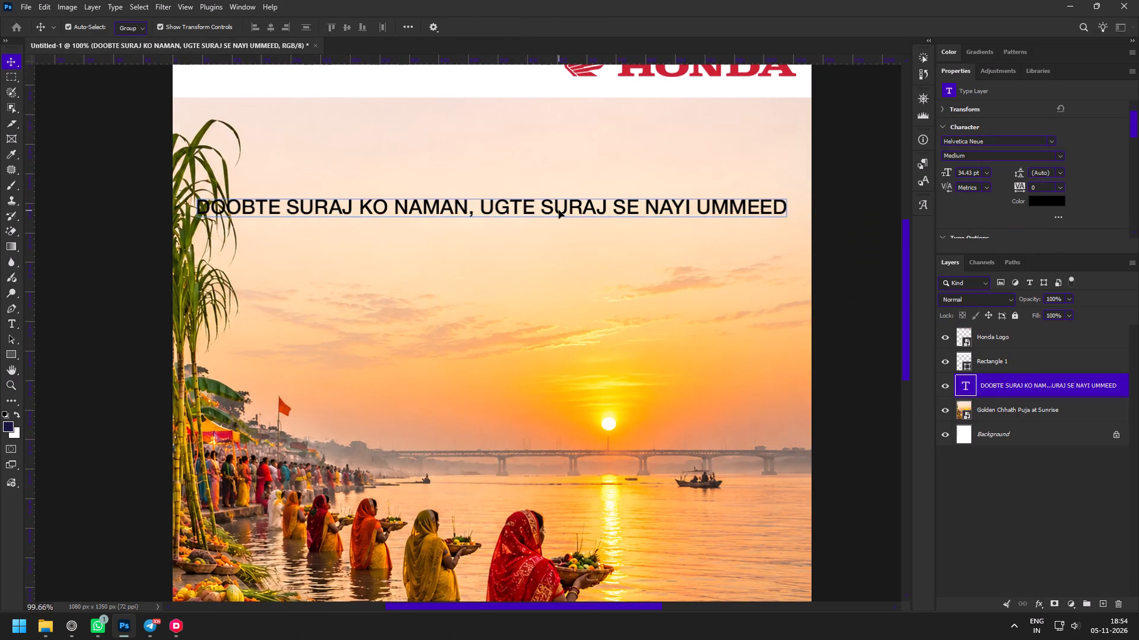
pyautogui.click(481, 205)
pyautogui.press('Return')
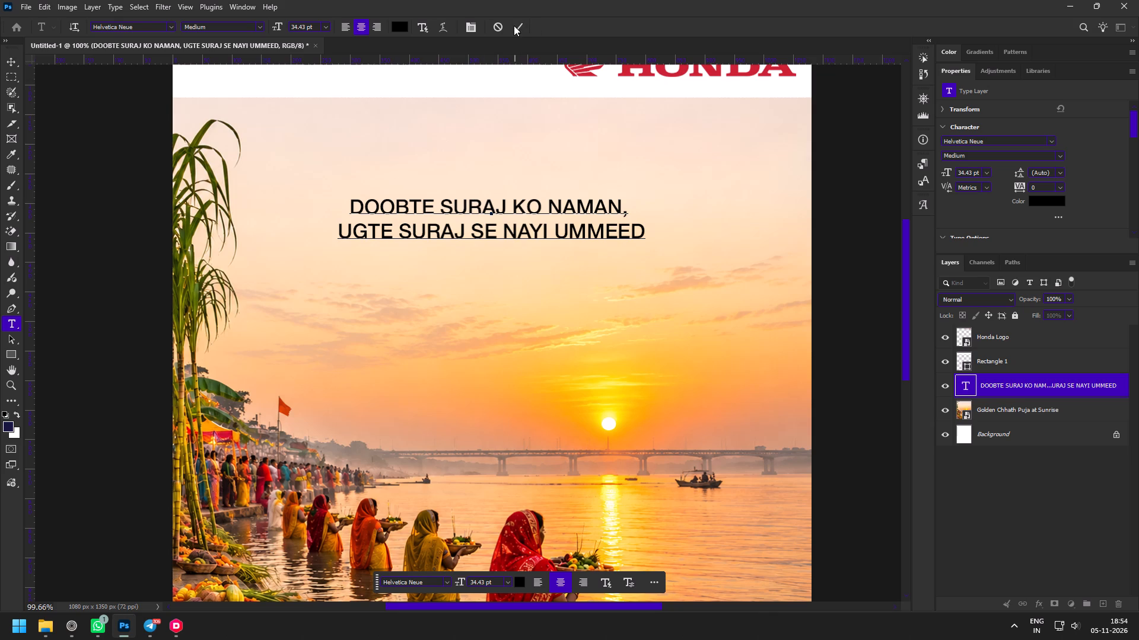
pyautogui.click(514, 25)
pyautogui.press('z')
pyautogui.press('v')
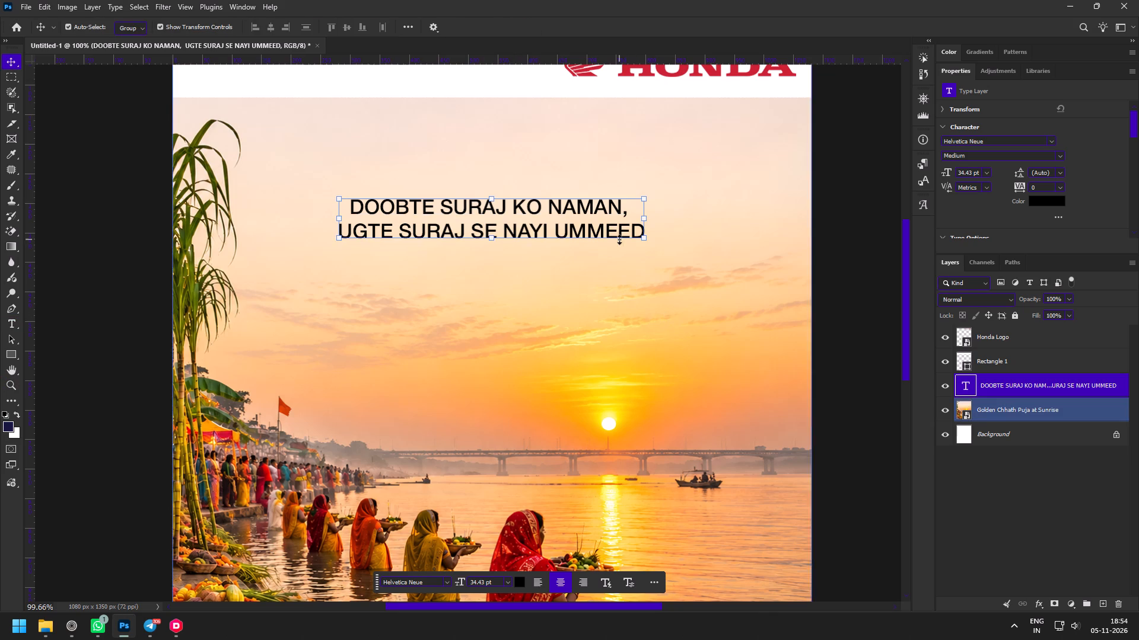
pyautogui.doubleClick(454, 218)
pyautogui.click(339, 231)
pyautogui.press('BackSpace')
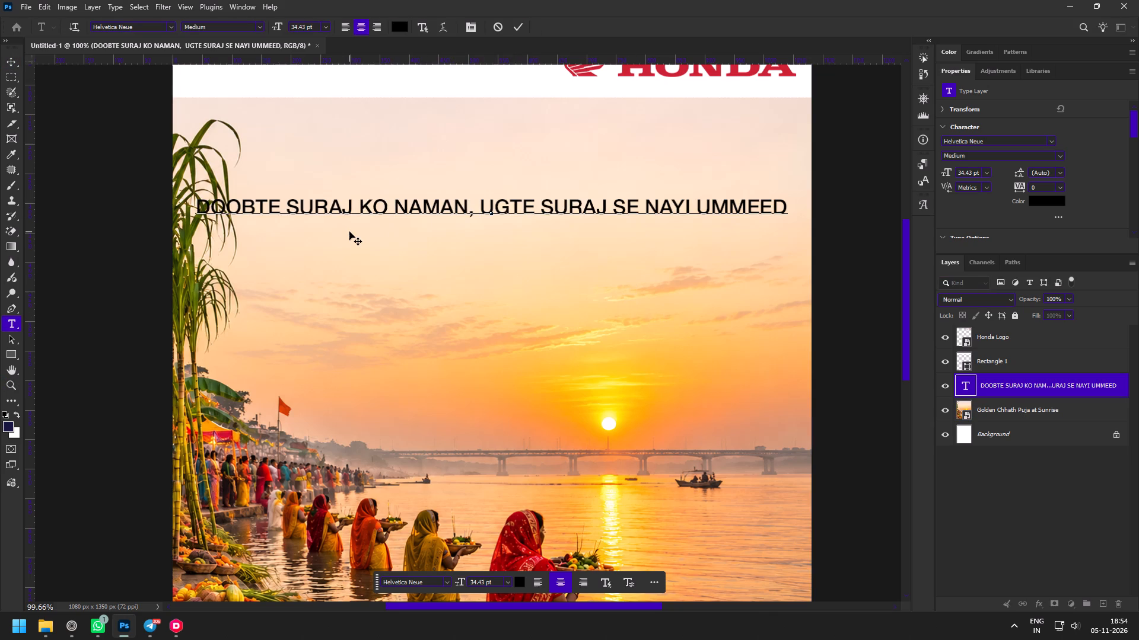
pyautogui.press('BackSpace')
pyautogui.press('Return')
pyautogui.click(521, 18)
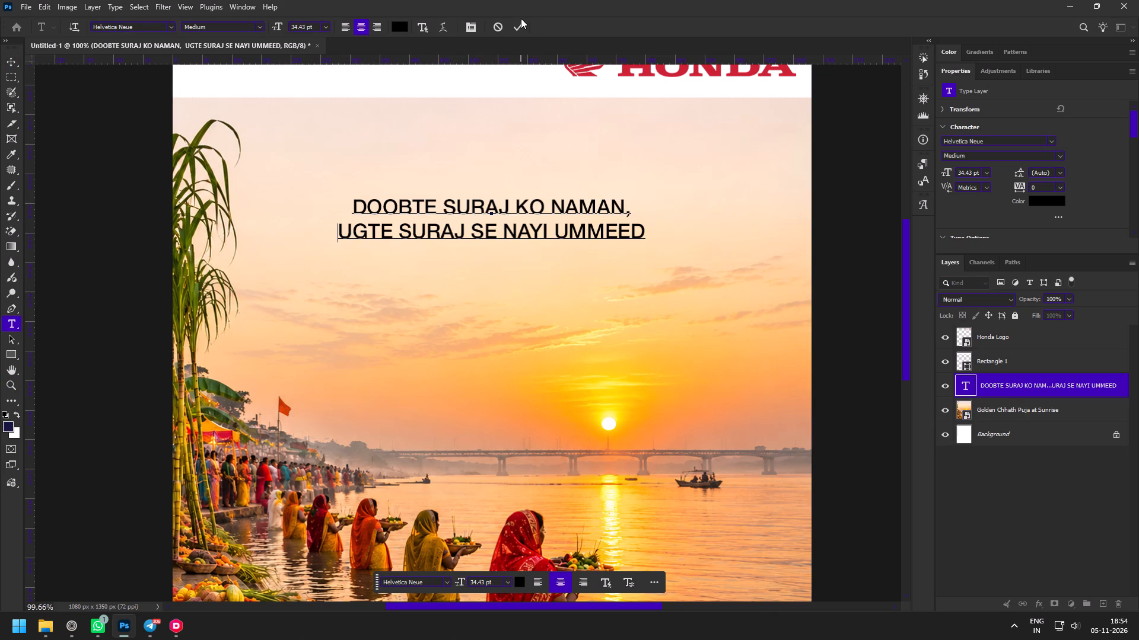
pyautogui.click(519, 22)
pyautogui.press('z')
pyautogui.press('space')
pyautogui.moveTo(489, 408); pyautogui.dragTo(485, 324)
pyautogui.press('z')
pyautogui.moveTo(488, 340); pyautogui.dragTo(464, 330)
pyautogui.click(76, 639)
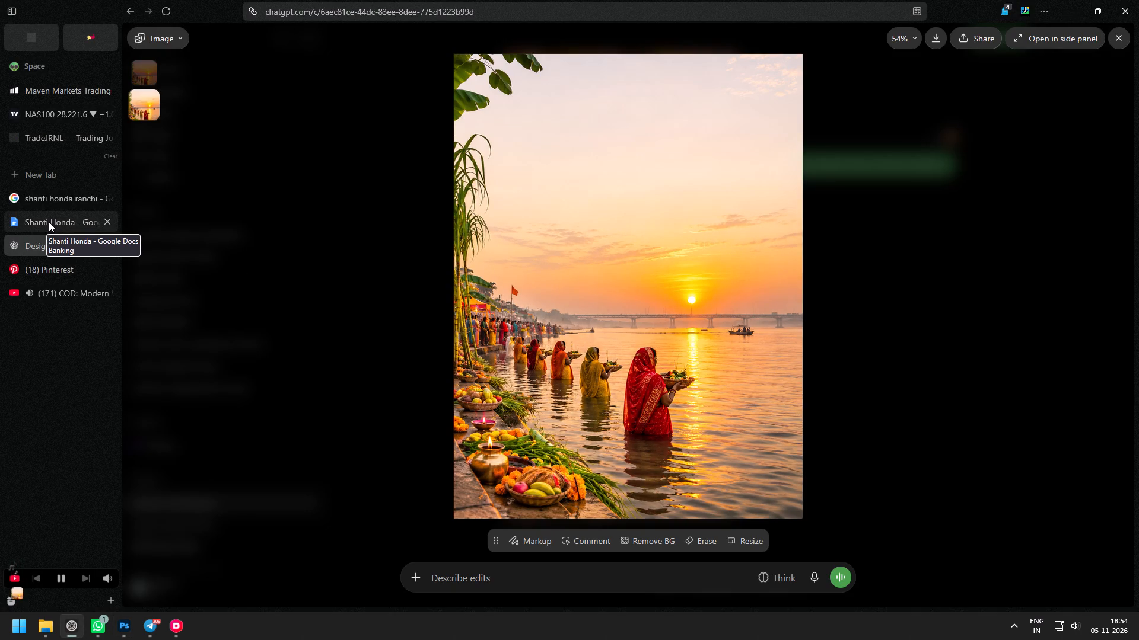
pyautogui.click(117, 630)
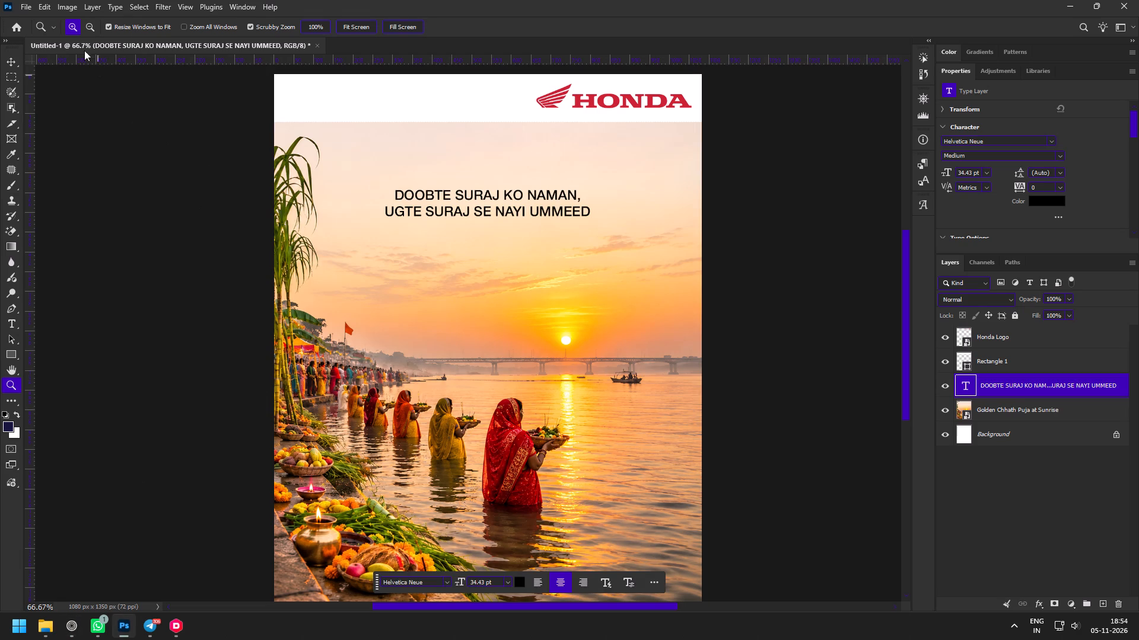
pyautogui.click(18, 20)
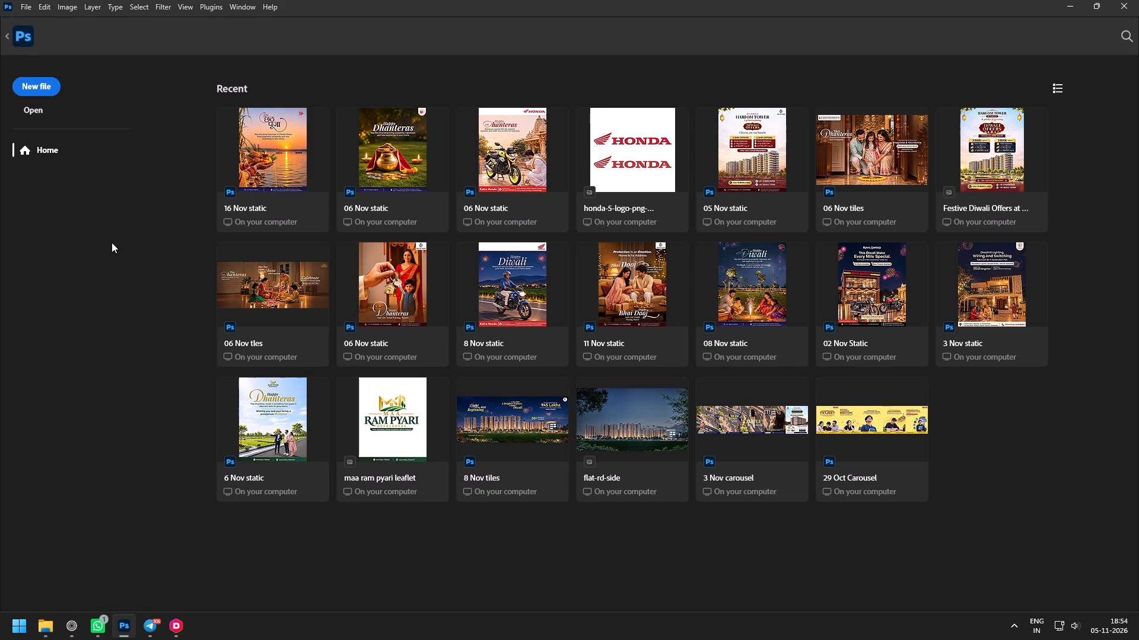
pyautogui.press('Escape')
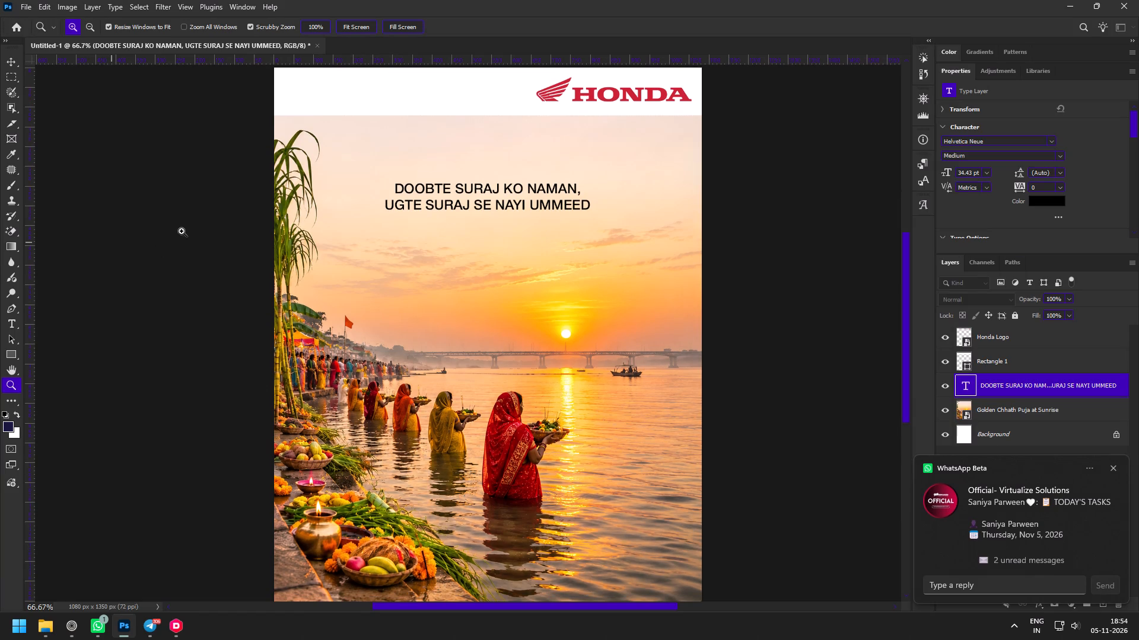
# Scale the two-line headline up from its centre to about 42 pt.
pyautogui.press('z')
pyautogui.moveTo(441, 154); pyautogui.dragTo(462, 179)
pyautogui.press('v')
pyautogui.click(521, 219)
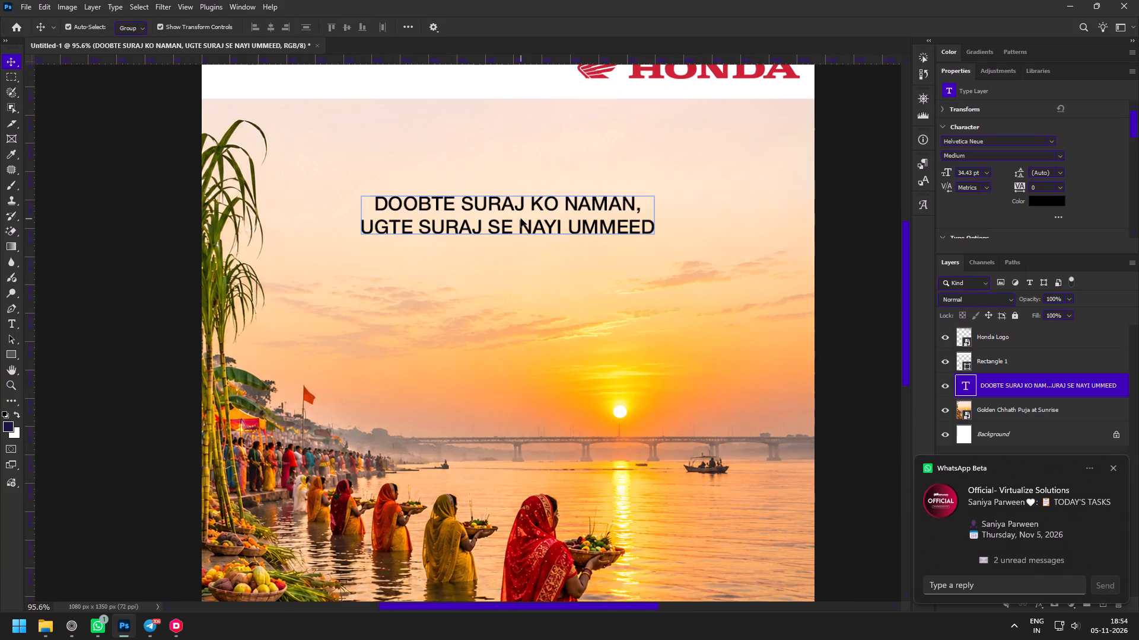
pyautogui.moveTo(654, 214); pyautogui.dragTo(683, 212)
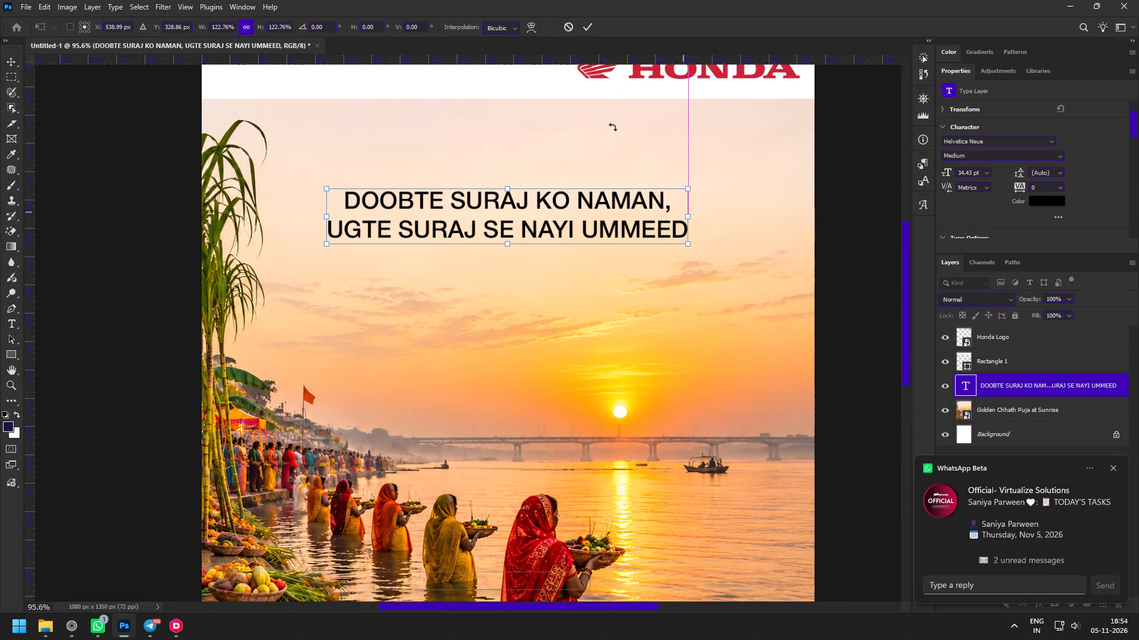
pyautogui.click(593, 29)
# Colour the headline with the red sampled from the Honda logo, cc2132.
pyautogui.press('z')
pyautogui.click(1042, 204)
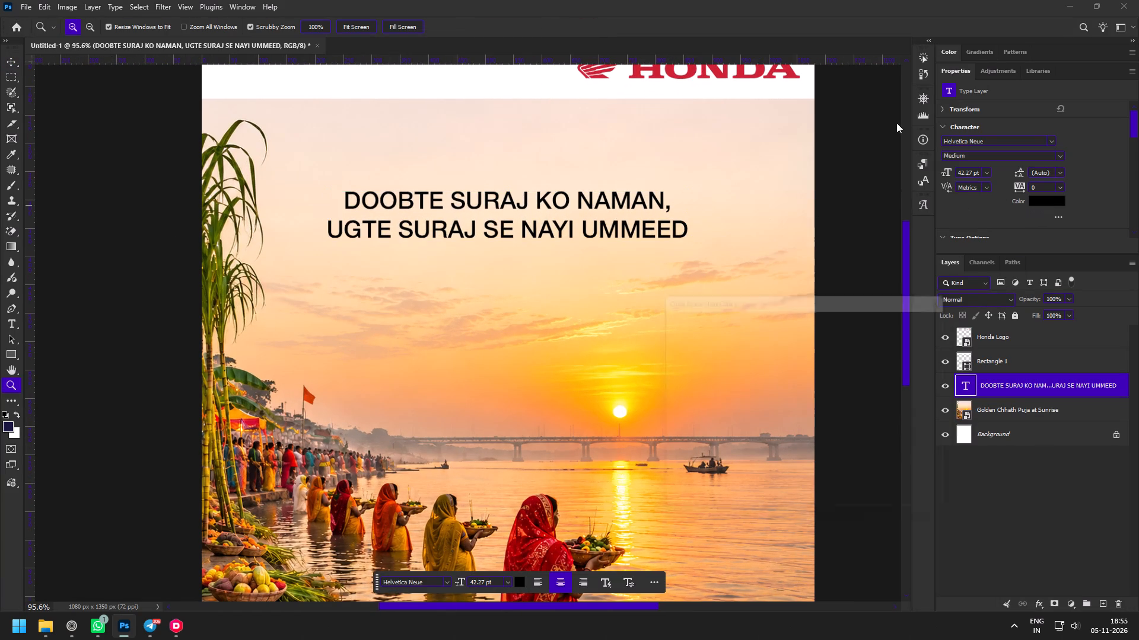
pyautogui.click(741, 74)
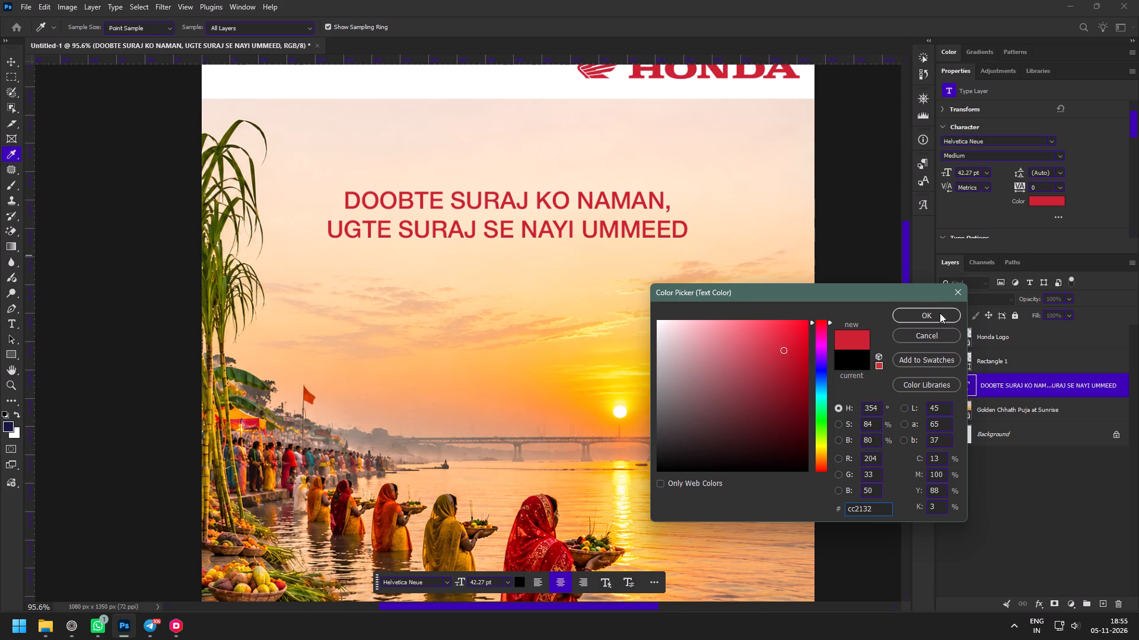
pyautogui.click(948, 318)
# On a new layer above the sunrise image, paint cream sampled from the upper sky over the clouds with a large soft brush at 37% opacity.
pyautogui.press('z')
pyautogui.moveTo(659, 323); pyautogui.dragTo(627, 303)
pyautogui.moveTo(600, 229); pyautogui.dragTo(622, 251)
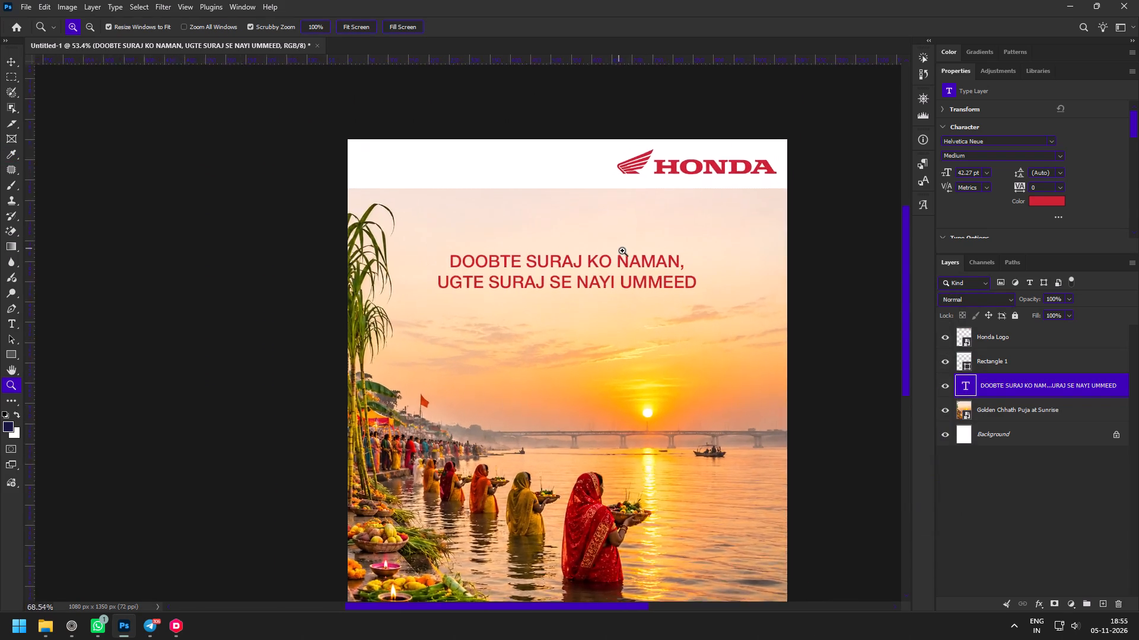
pyautogui.moveTo(622, 251); pyautogui.dragTo(631, 257)
pyautogui.press('v')
pyautogui.click(817, 235)
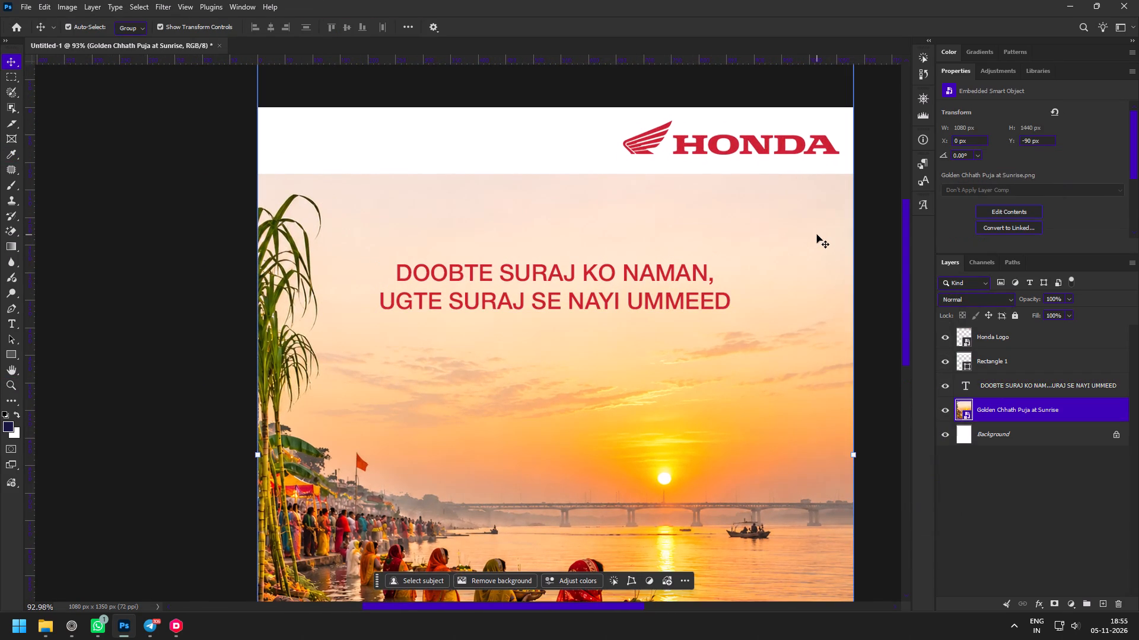
pyautogui.press('i')
pyautogui.click(817, 235)
pyautogui.click(1105, 603)
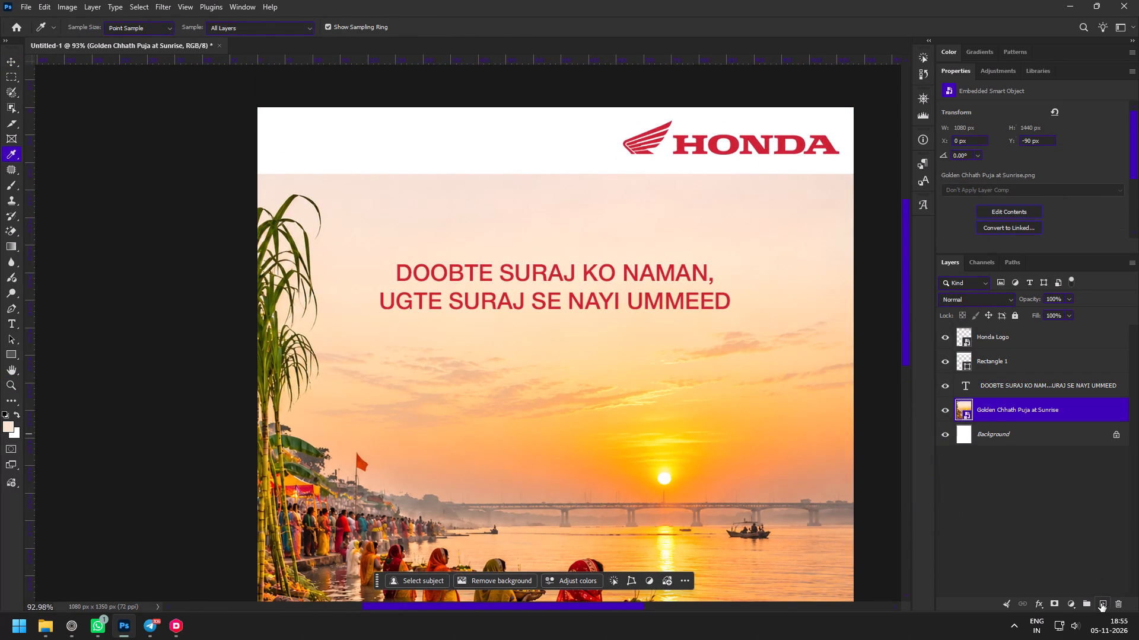
pyautogui.press('b')
pyautogui.keyDown('alt'); pyautogui.moveTo(709, 340); pyautogui.dragTo(870, 344, button='right'); pyautogui.keyUp('alt')
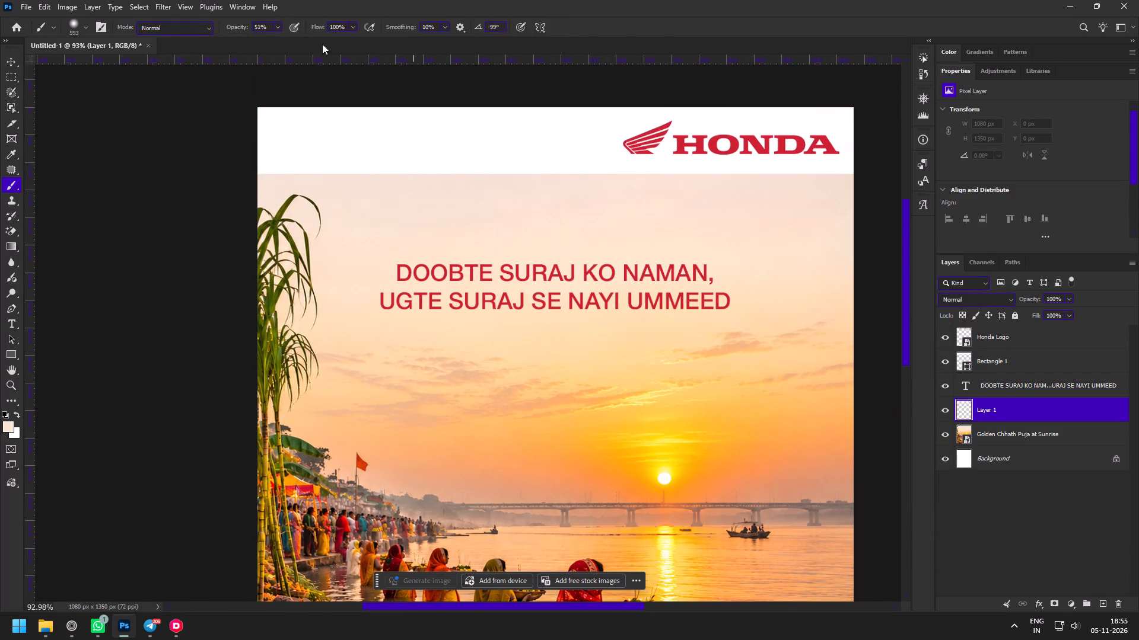
pyautogui.moveTo(236, 26); pyautogui.dragTo(228, 26)
pyautogui.click(828, 335)
pyautogui.click(775, 321)
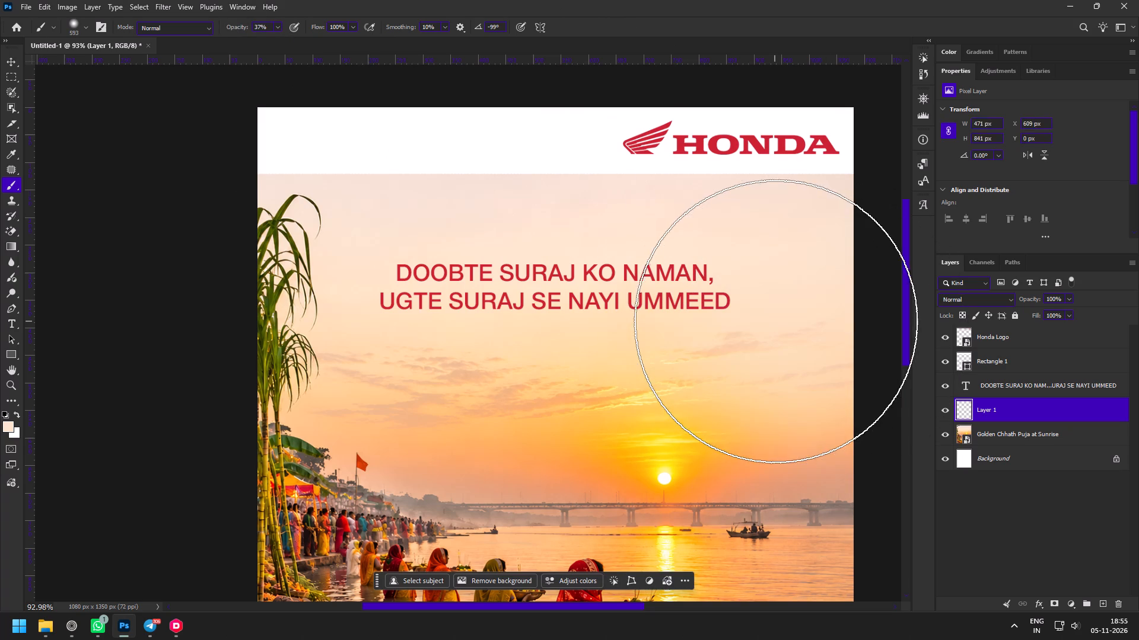
pyautogui.click(627, 309)
pyautogui.click(421, 328)
pyautogui.click(486, 354)
pyautogui.click(610, 338)
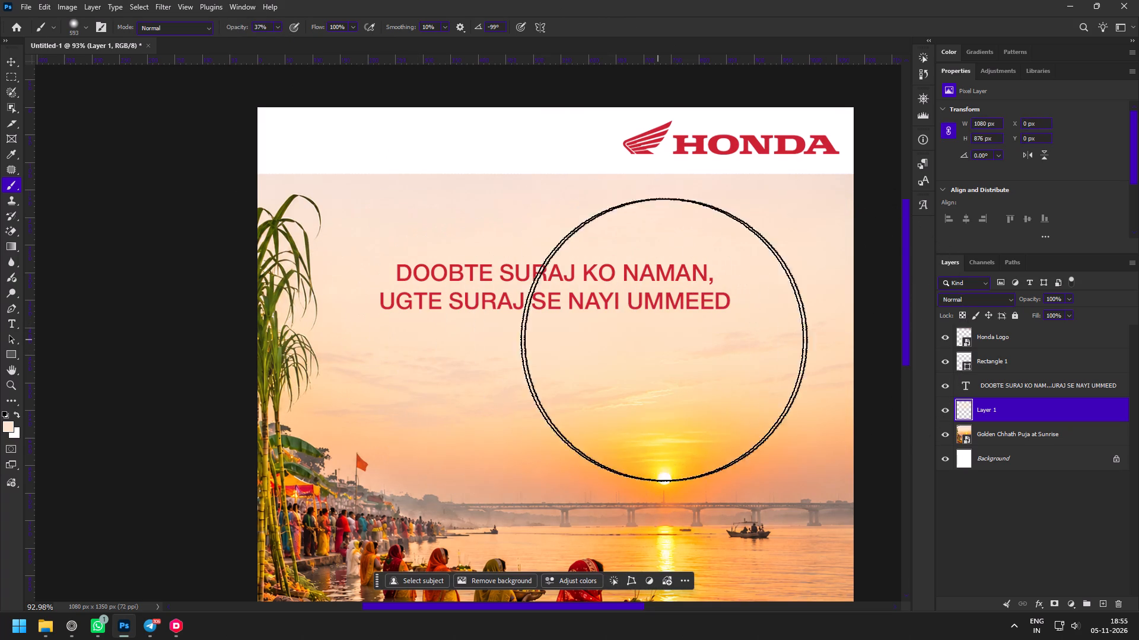
pyautogui.click(810, 341)
# Examine the softened sky and the red headline across the whole post and up close.
pyautogui.press('z')
pyautogui.moveTo(762, 380); pyautogui.dragTo(736, 356)
pyautogui.press('space')
pyautogui.press('space')
pyautogui.press('space')
pyautogui.press('space')
pyautogui.press('space')
pyautogui.press('space')
pyautogui.press('space')
pyautogui.moveTo(743, 385); pyautogui.dragTo(714, 295)
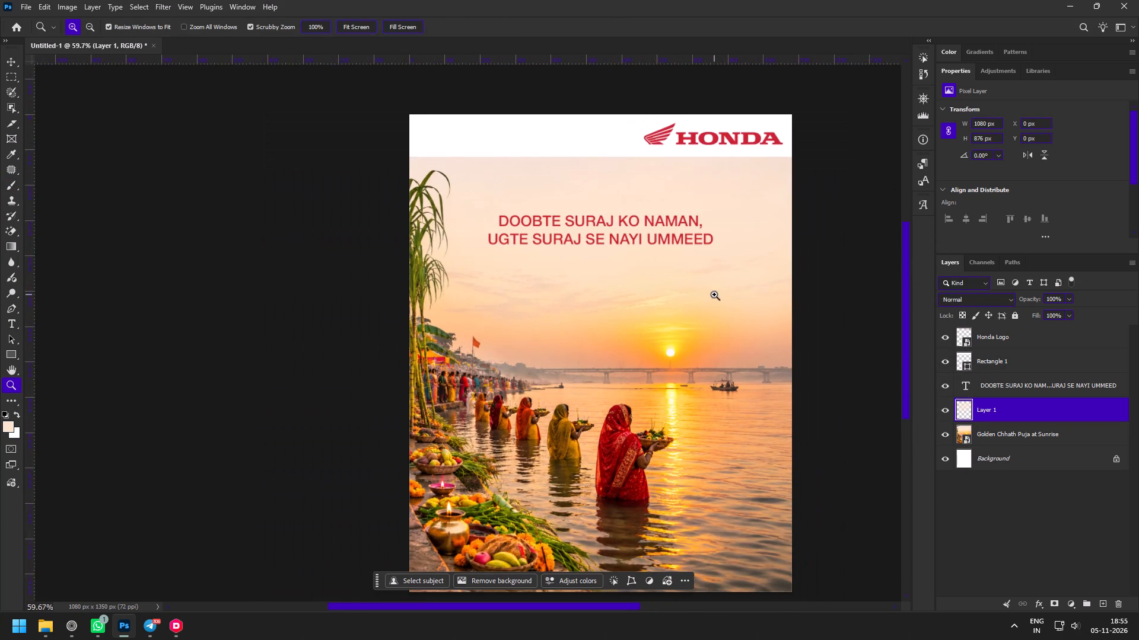
pyautogui.press('z')
pyautogui.moveTo(680, 250); pyautogui.dragTo(692, 264)
pyautogui.moveTo(682, 239); pyautogui.dragTo(707, 261)
pyautogui.moveTo(572, 161); pyautogui.dragTo(577, 167)
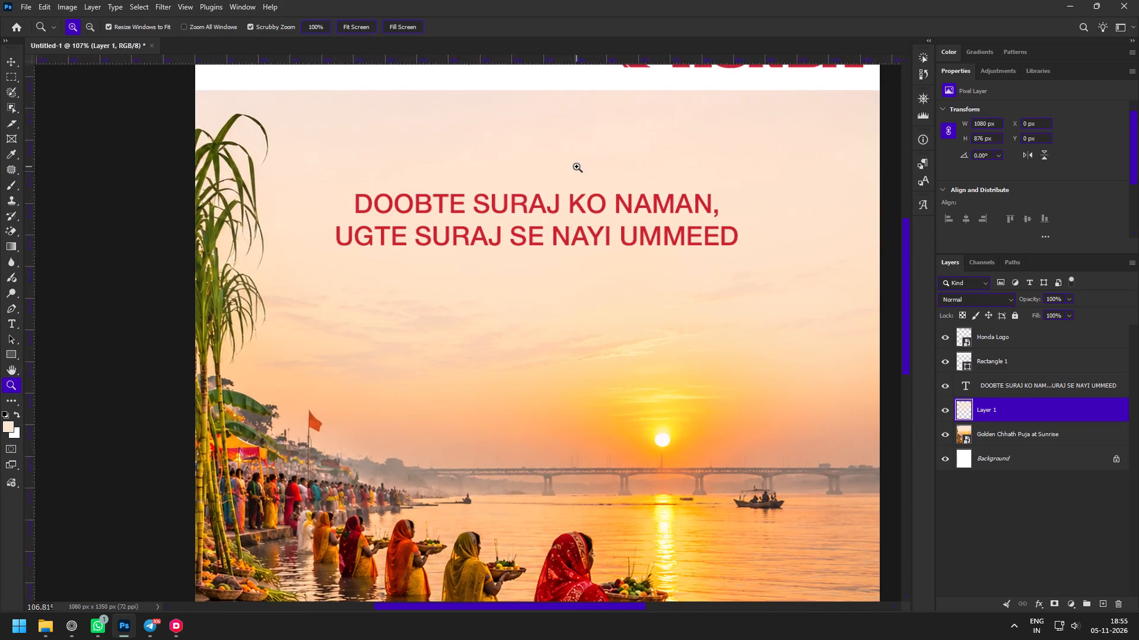
# Move the red two-line headline slightly up in the sky, nearer the white logo header.
pyautogui.press('v')
pyautogui.click(497, 272)
pyautogui.press('z')
pyautogui.moveTo(527, 287); pyautogui.dragTo(483, 265)
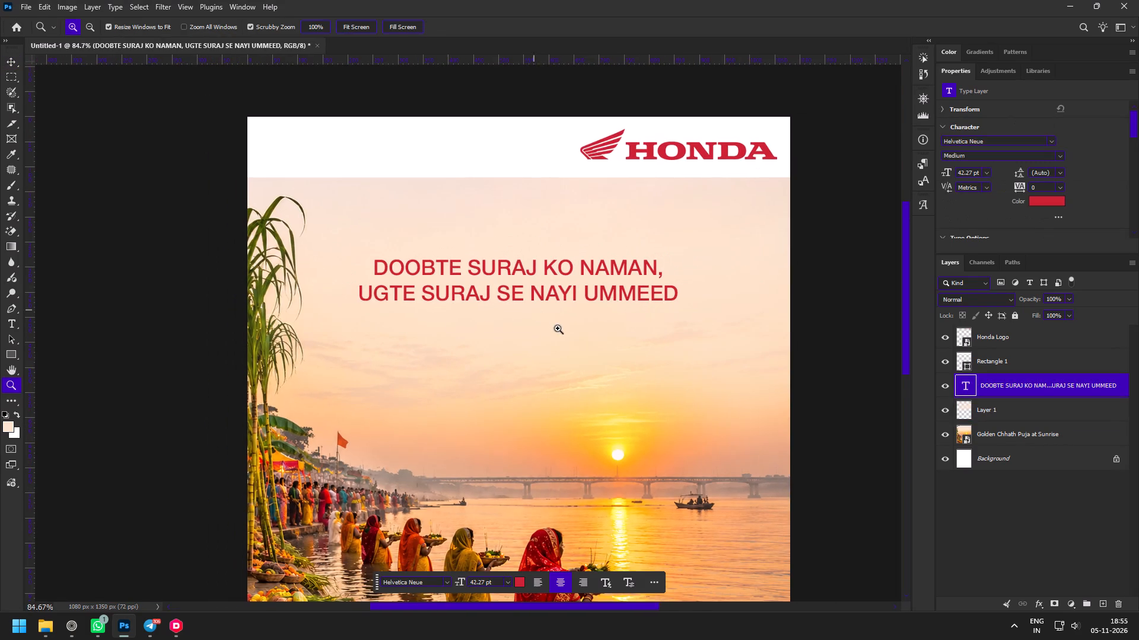
pyautogui.press('v')
pyautogui.click(549, 287)
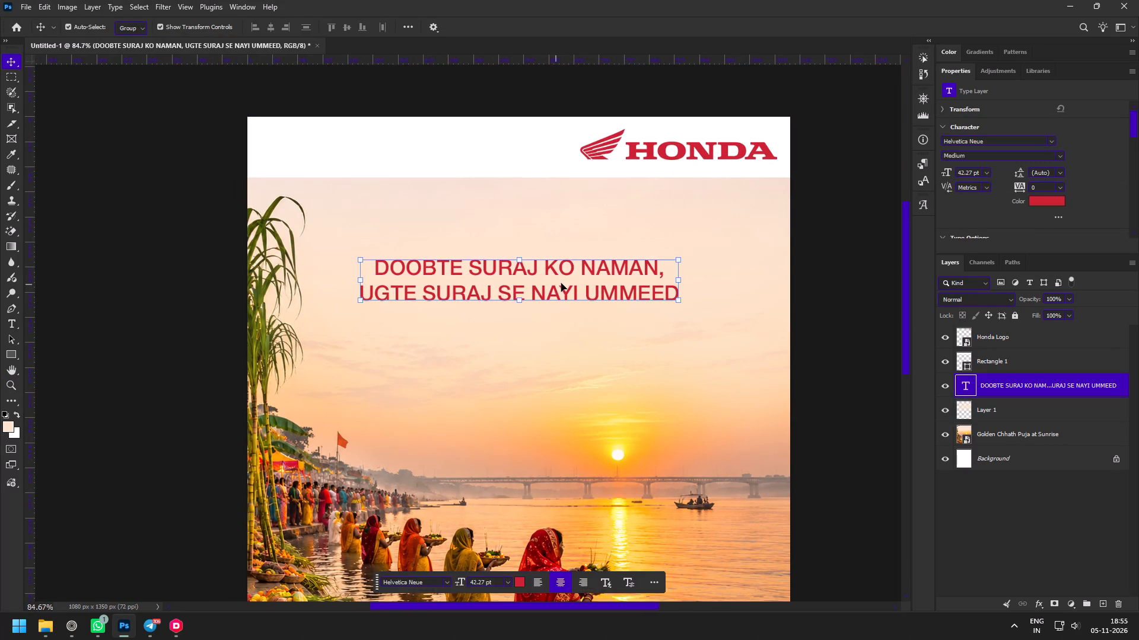
pyautogui.moveTo(562, 286); pyautogui.dragTo(559, 260)
# Copy "A festival of devotion, gratitude and new beginnings." from Tab 3 of the Shanti Honda Google Doc in the browser.
pyautogui.click(79, 628)
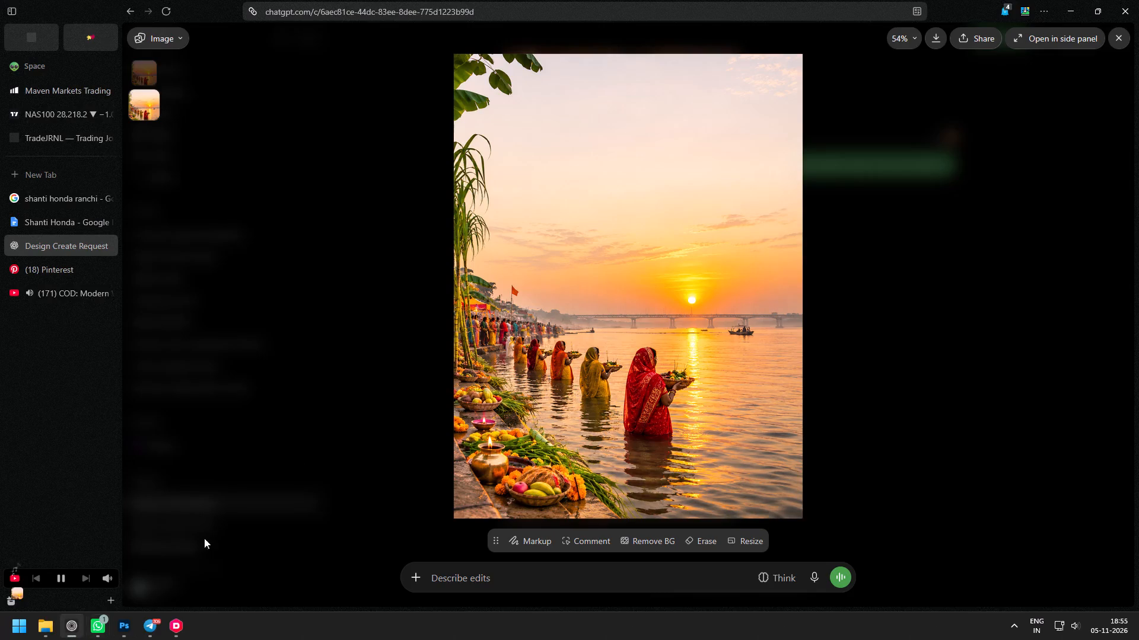
pyautogui.click(62, 217)
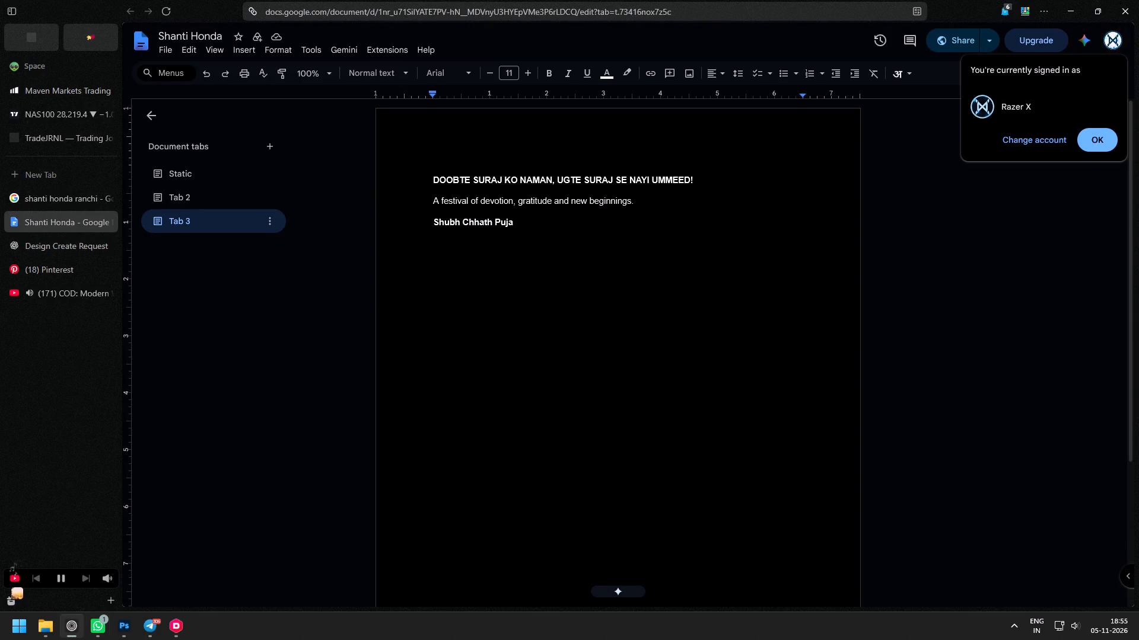
pyautogui.moveTo(413, 203); pyautogui.dragTo(678, 196)
pyautogui.click(625, 203)
pyautogui.moveTo(663, 203); pyautogui.dragTo(421, 198)
pyautogui.hotkey('ctrl', 'c')
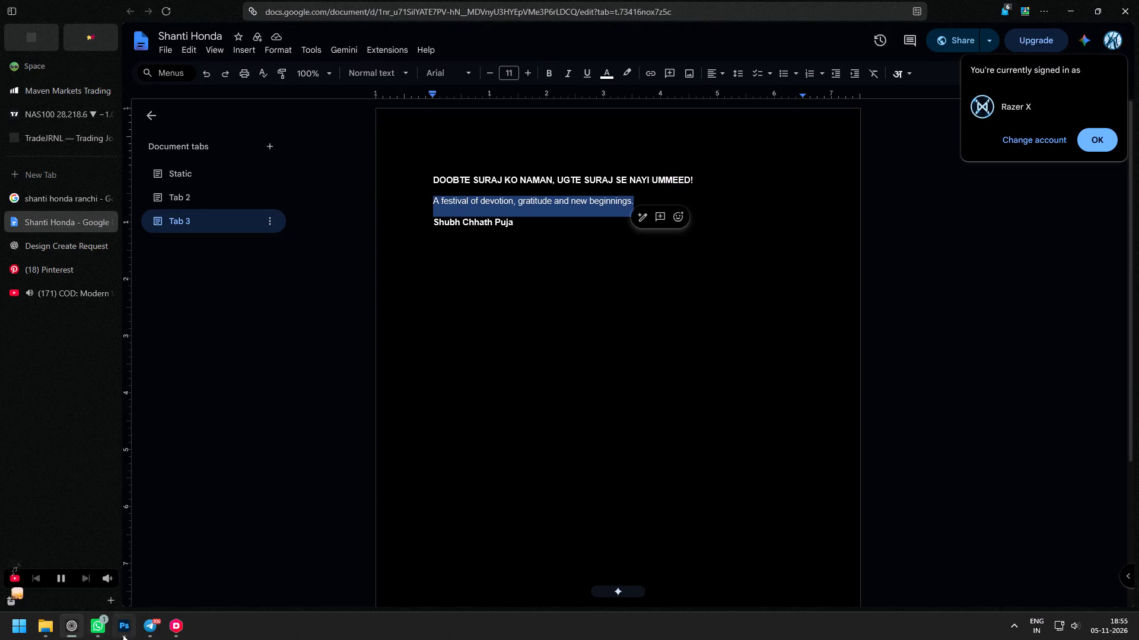
# Back in Photoshop, scale the headline down from its centre to about 36 pt and move it slightly higher.
pyautogui.click(123, 635)
pyautogui.press('z')
pyautogui.press('v')
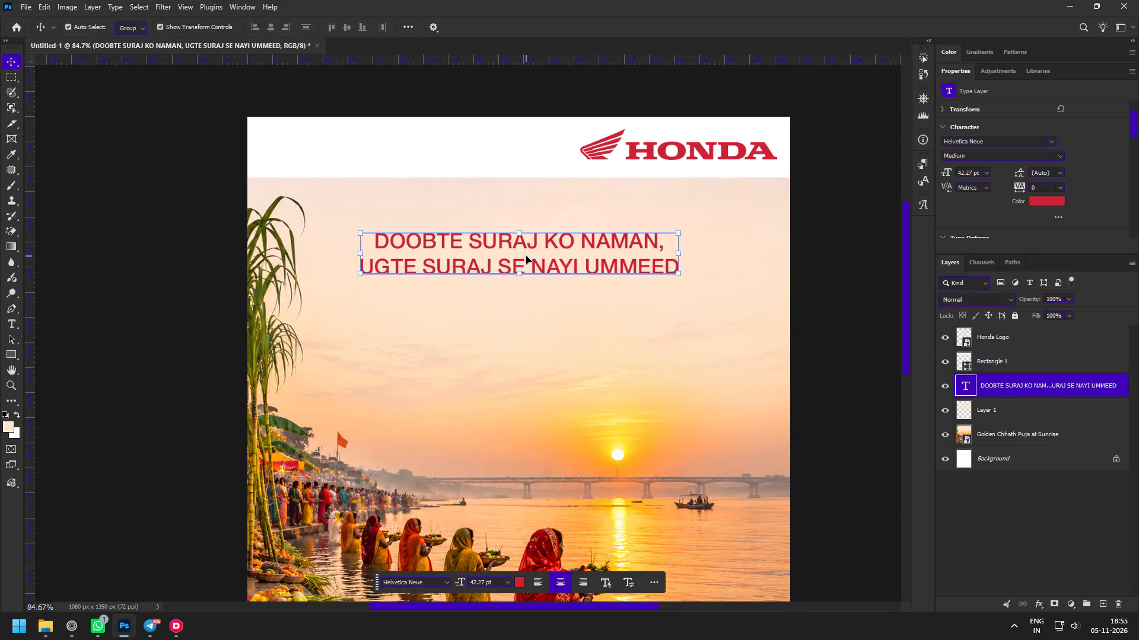
pyautogui.click(680, 251)
pyautogui.moveTo(682, 258); pyautogui.dragTo(657, 253)
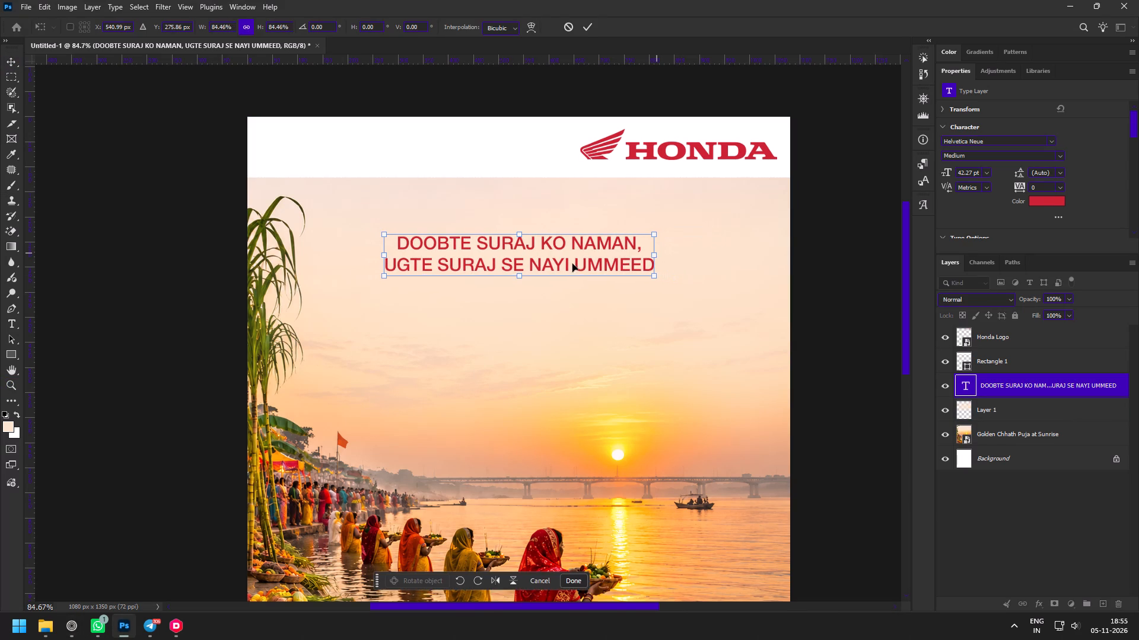
pyautogui.moveTo(573, 264); pyautogui.dragTo(574, 248)
pyautogui.click(587, 25)
# Duplicate the headline lower in the sky with the copied festival line as its text, broken after "gratitude", placed above the bridge.
pyautogui.keyDown('alt'); pyautogui.moveTo(537, 234); pyautogui.dragTo(541, 326); pyautogui.keyUp('alt')
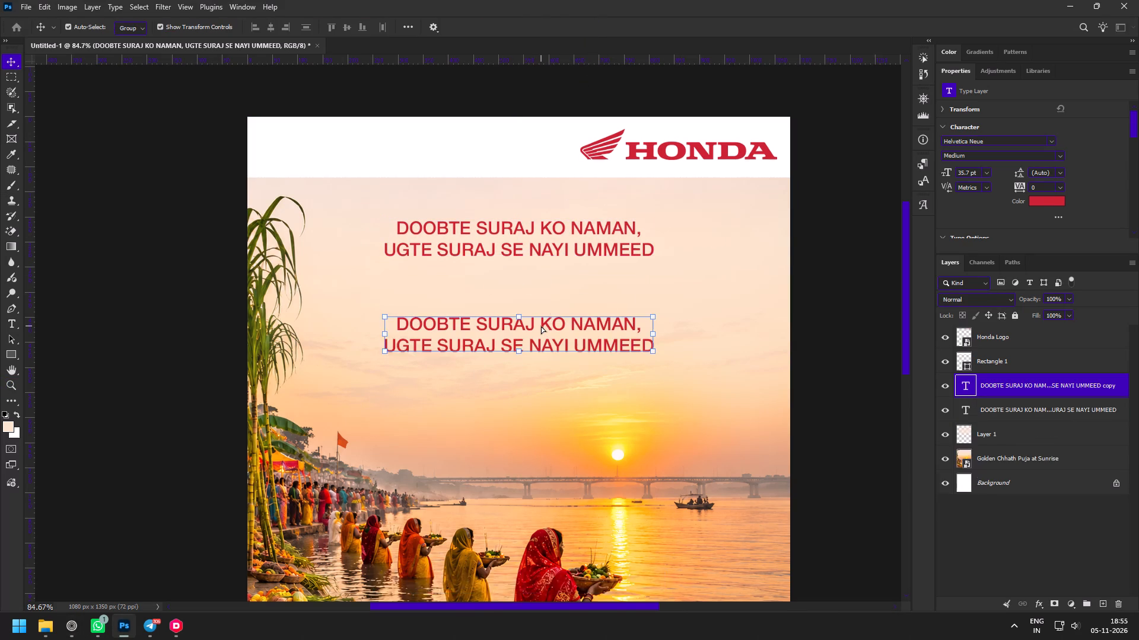
pyautogui.doubleClick(541, 326)
pyautogui.hotkey('ctrl', 'v')
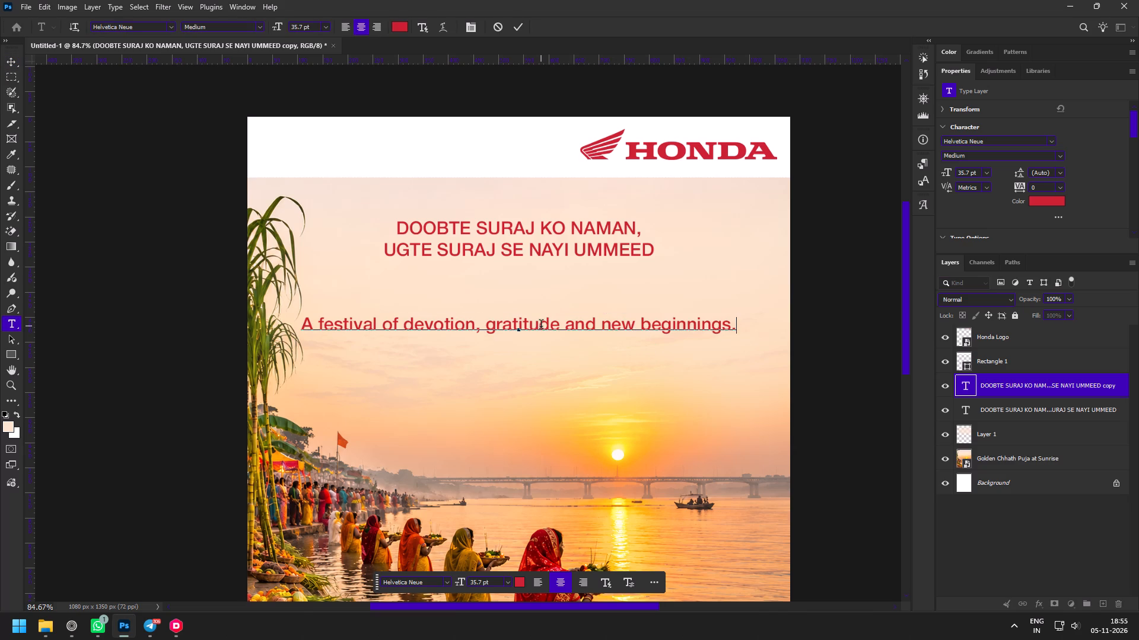
pyautogui.click(569, 329)
pyautogui.press('Return')
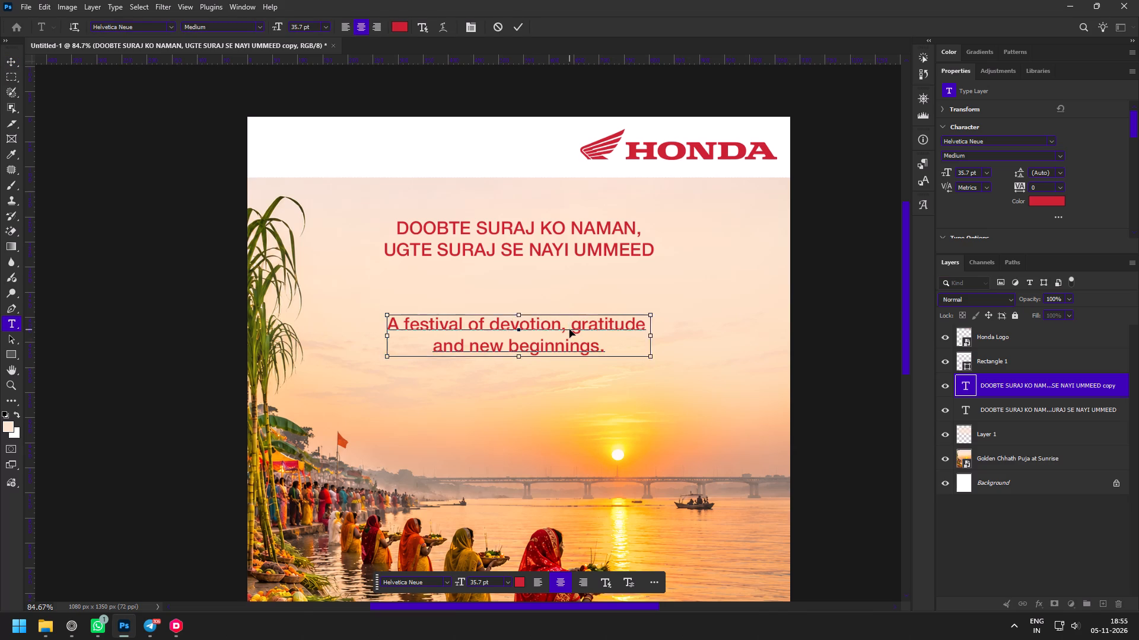
pyautogui.hotkey('ctrl', 'Return')
pyautogui.keyDown('shift'); pyautogui.moveTo(569, 329); pyautogui.dragTo(569, 373); pyautogui.keyUp('shift')
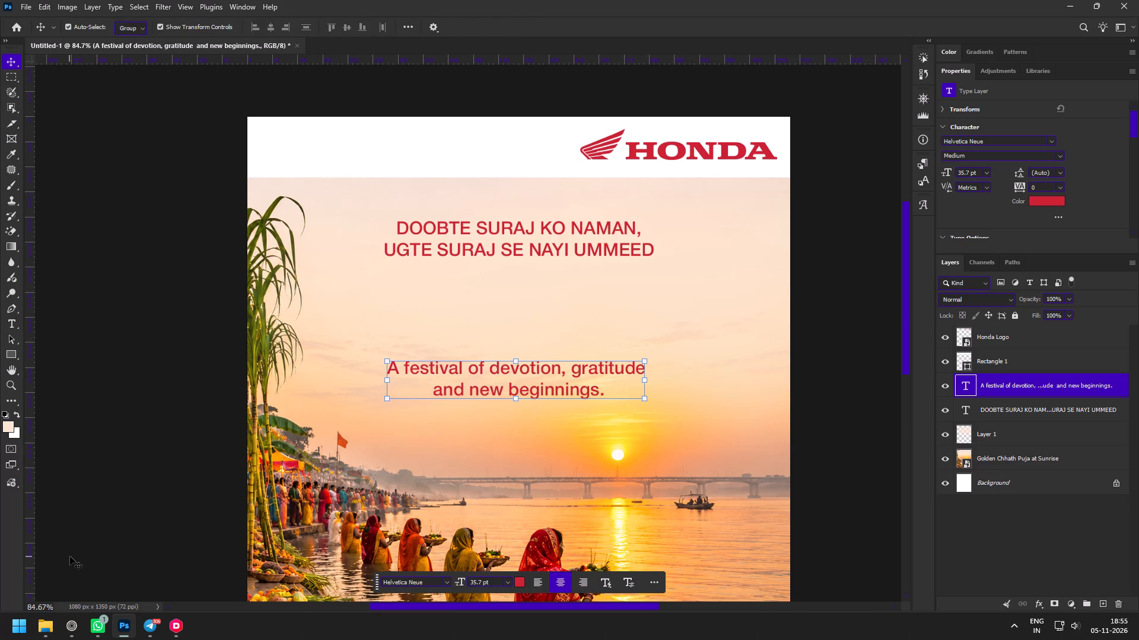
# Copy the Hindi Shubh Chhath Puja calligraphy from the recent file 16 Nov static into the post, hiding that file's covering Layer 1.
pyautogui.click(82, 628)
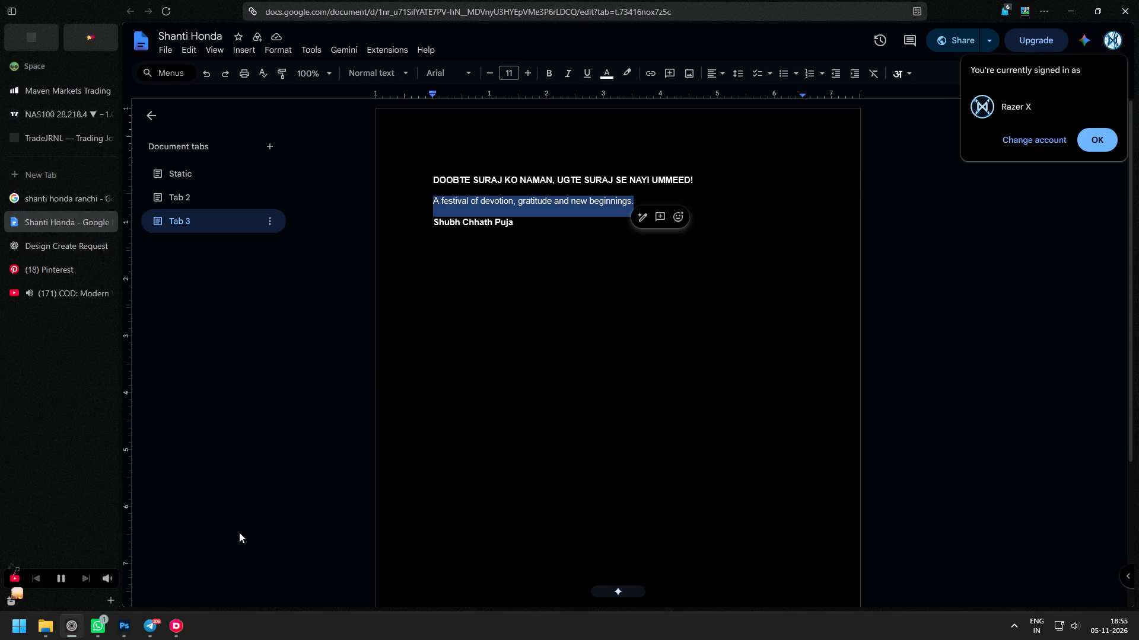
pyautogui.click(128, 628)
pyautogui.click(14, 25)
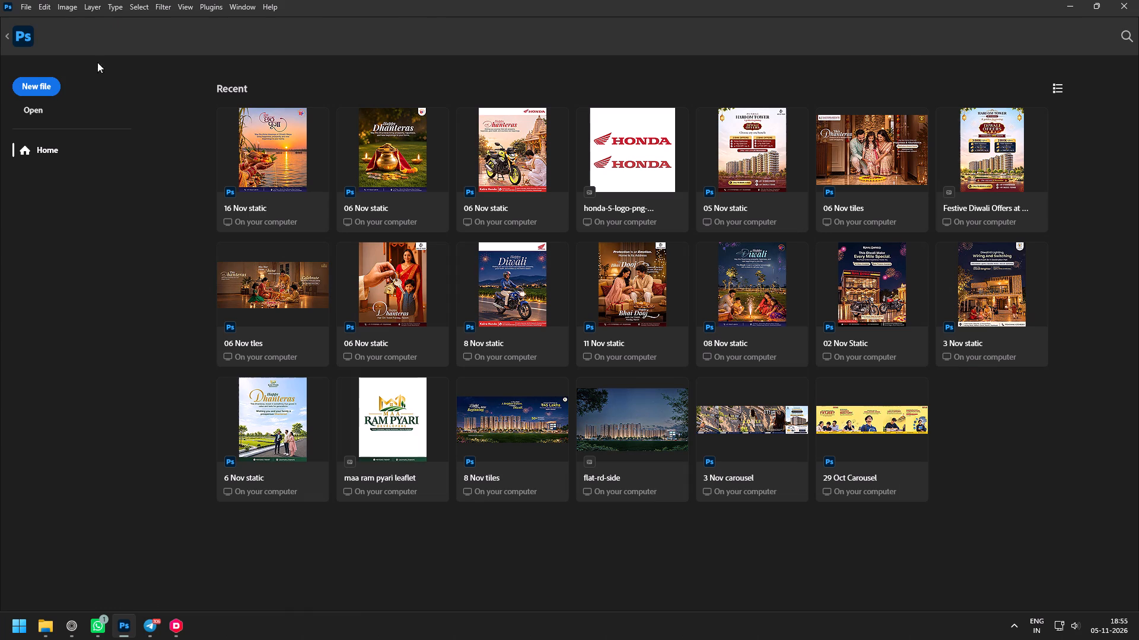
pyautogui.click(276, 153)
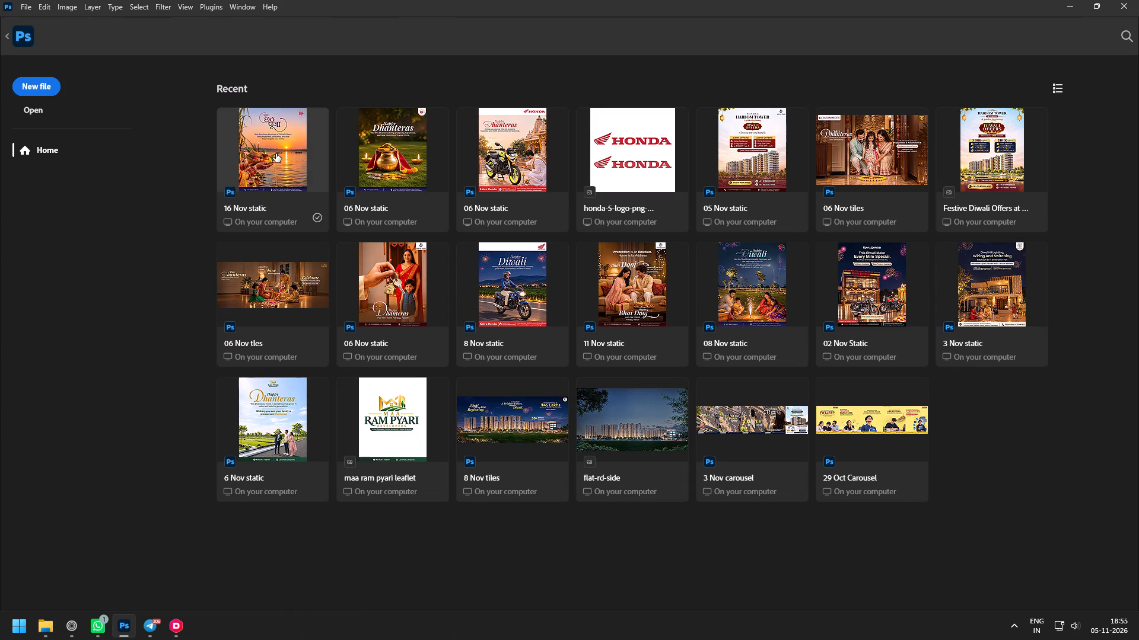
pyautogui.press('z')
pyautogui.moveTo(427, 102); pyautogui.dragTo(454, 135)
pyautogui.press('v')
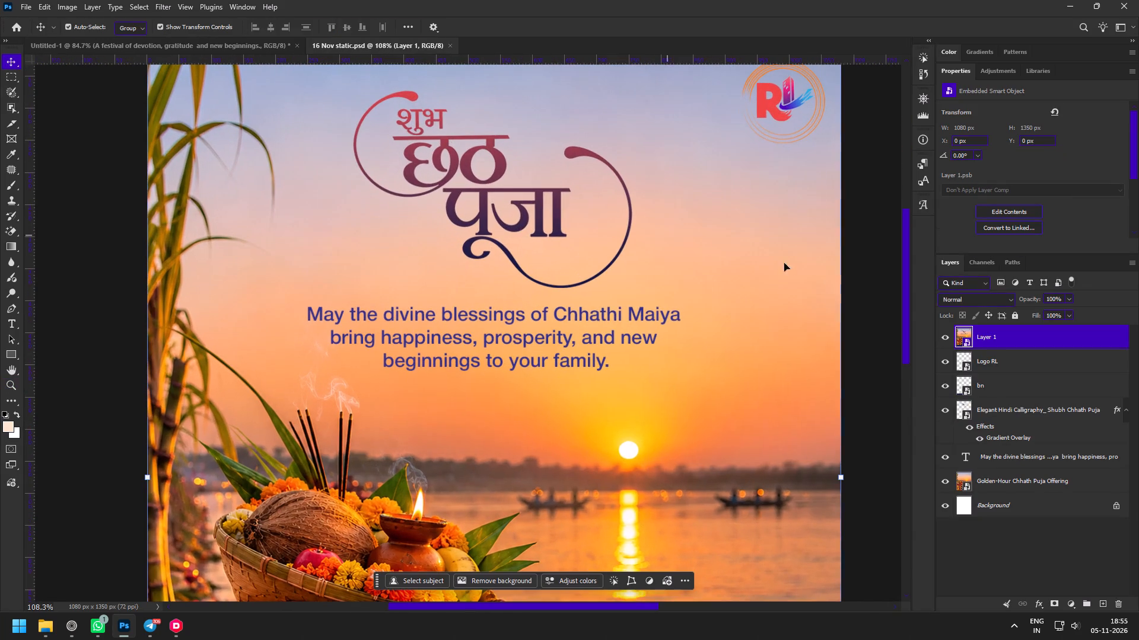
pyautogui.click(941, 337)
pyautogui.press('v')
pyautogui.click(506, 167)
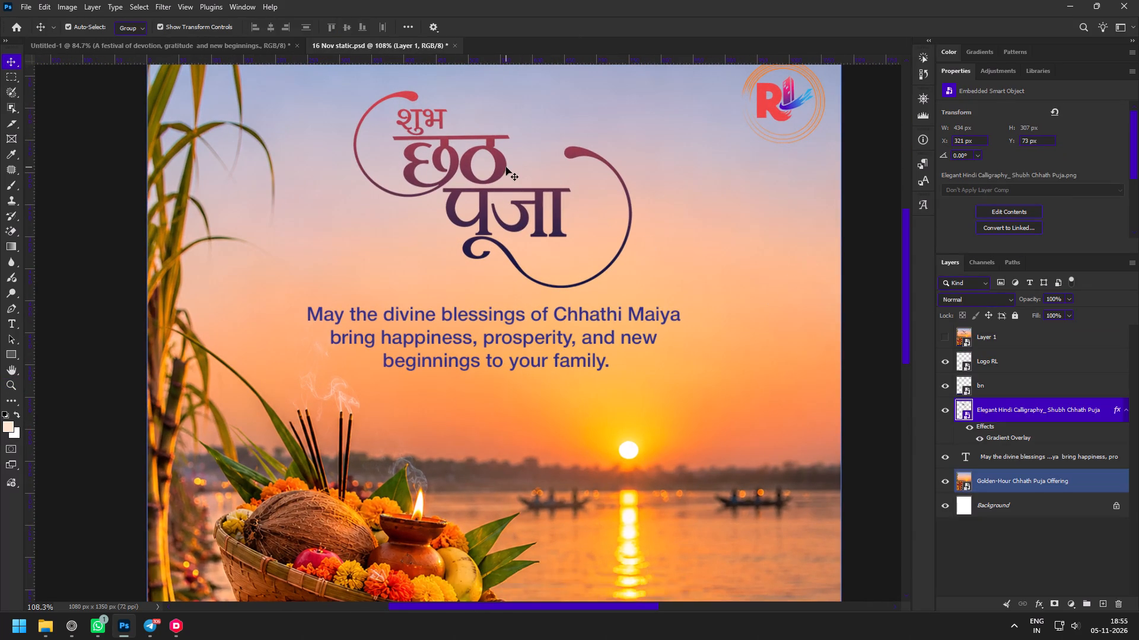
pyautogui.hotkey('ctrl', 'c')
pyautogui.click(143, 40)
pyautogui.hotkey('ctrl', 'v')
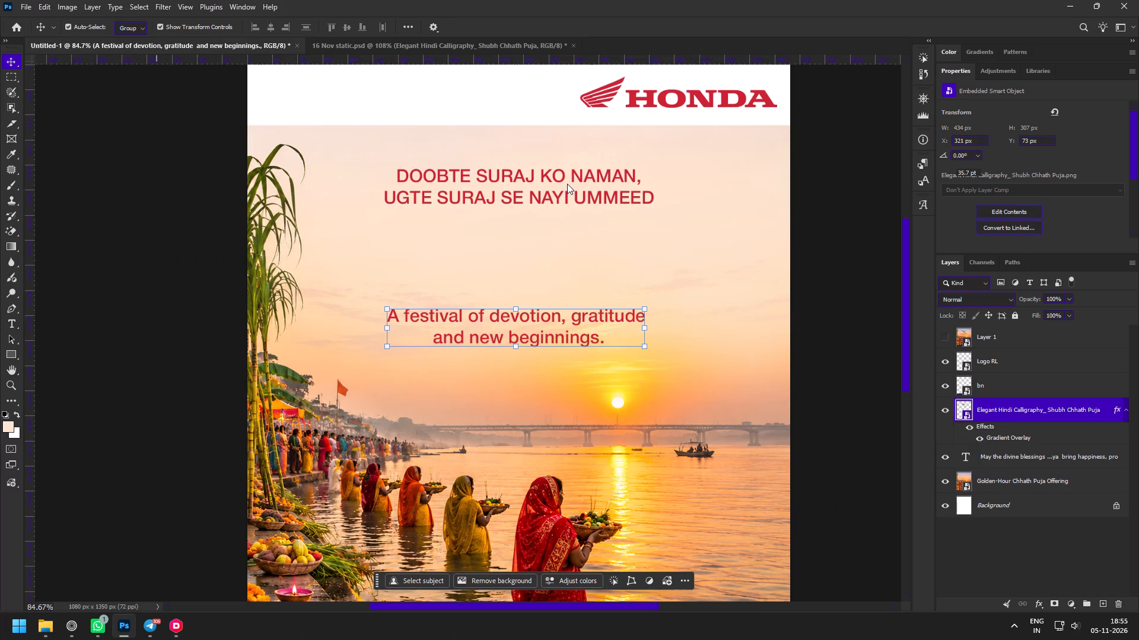
# Copy "Shubh Chhath Puja" from the Shanti Honda Google Doc in the browser.
pyautogui.click(76, 622)
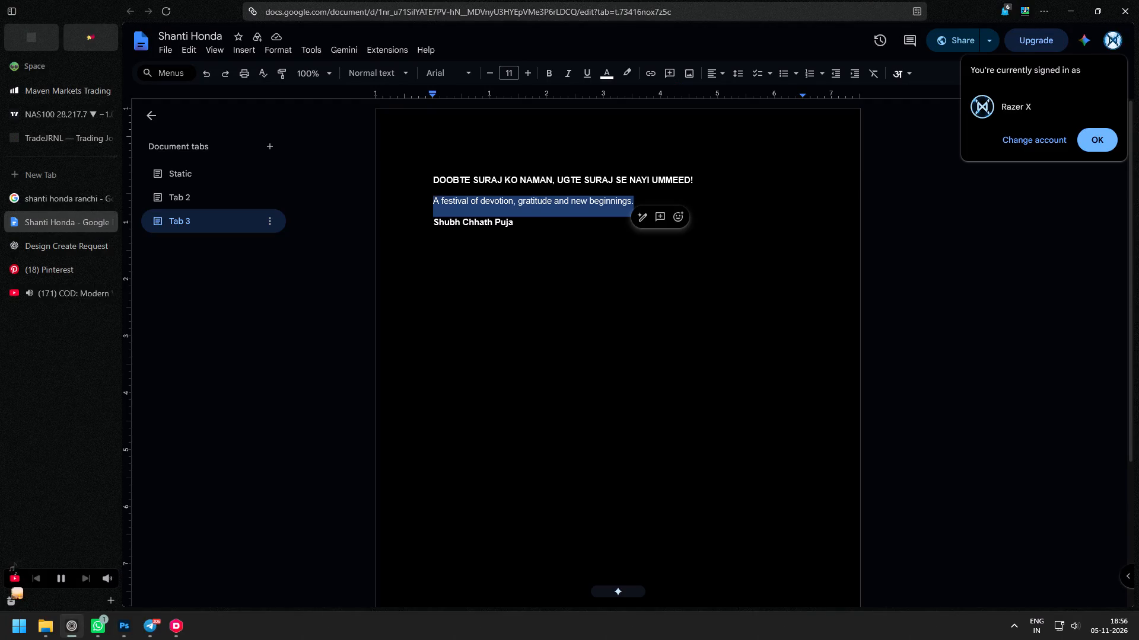
pyautogui.moveTo(524, 228); pyautogui.dragTo(416, 222)
pyautogui.hotkey('ctrl', 'c')
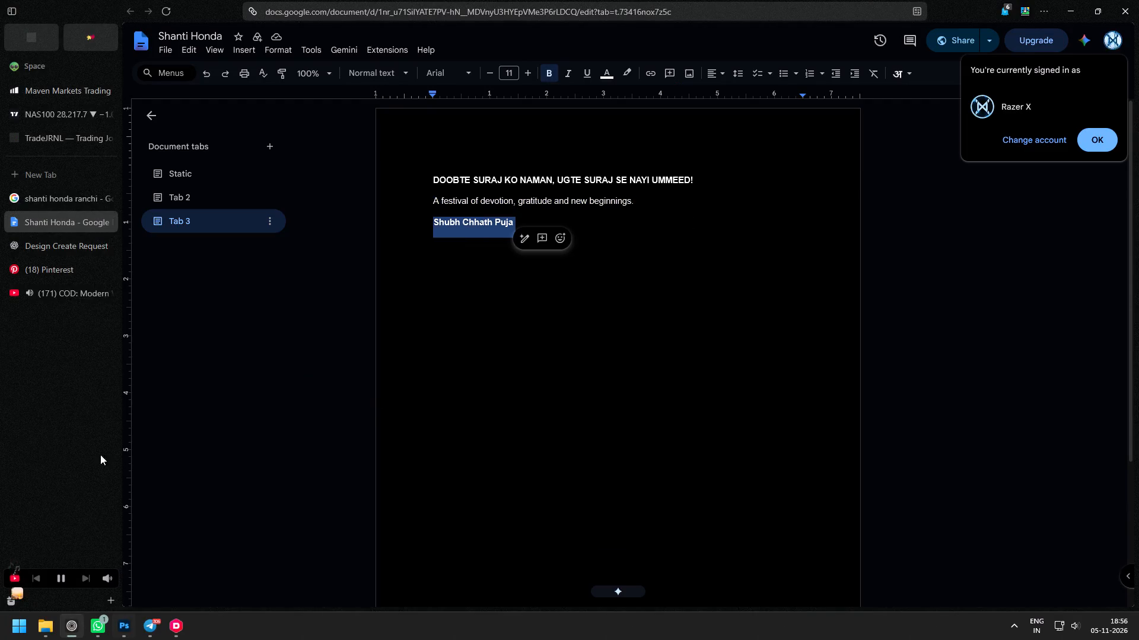
# Search Pinterest for "chhat puja text design" and browse the results for Chhath Puja lettering ideas.
pyautogui.click(62, 252)
pyautogui.click(56, 267)
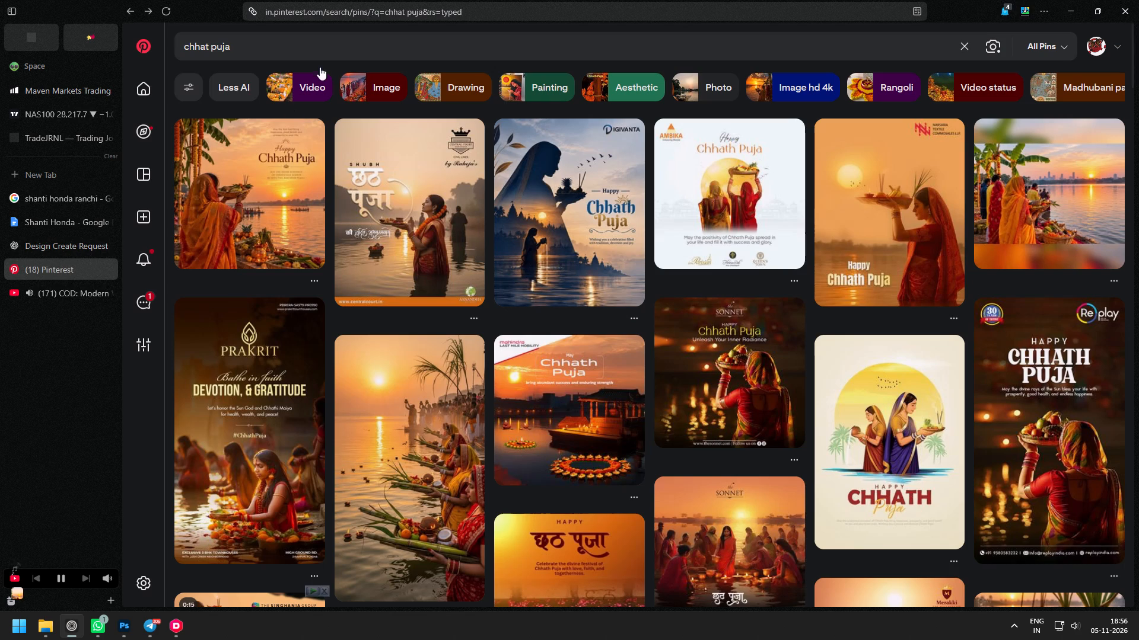
pyautogui.click(326, 42)
pyautogui.press('space')
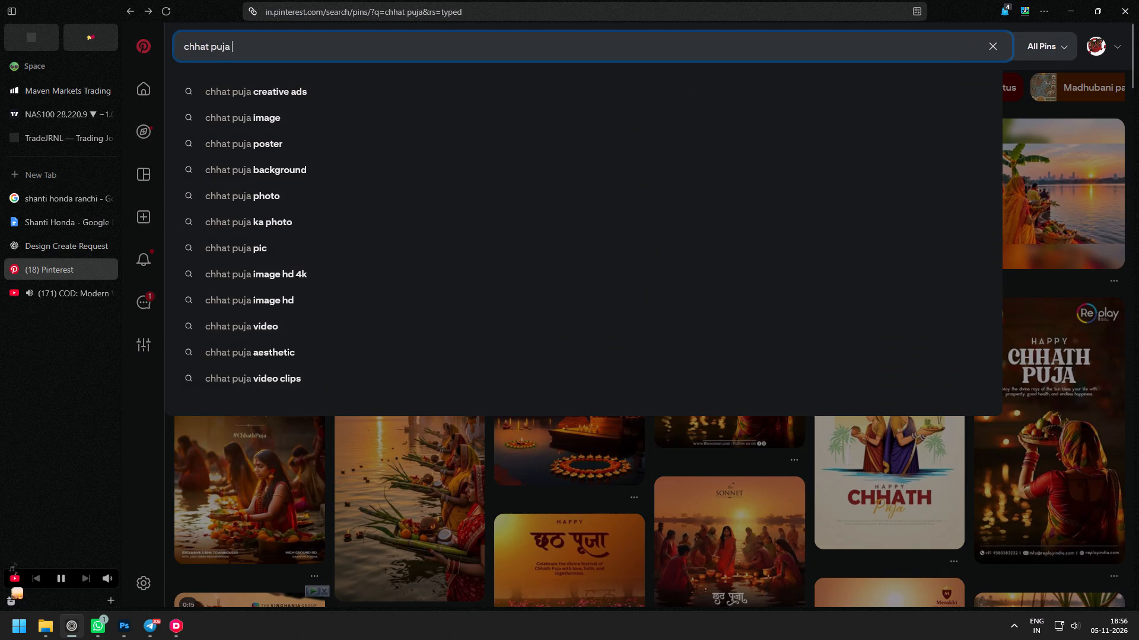
pyautogui.write('text design')
pyautogui.press('space')
pyautogui.press('Return')
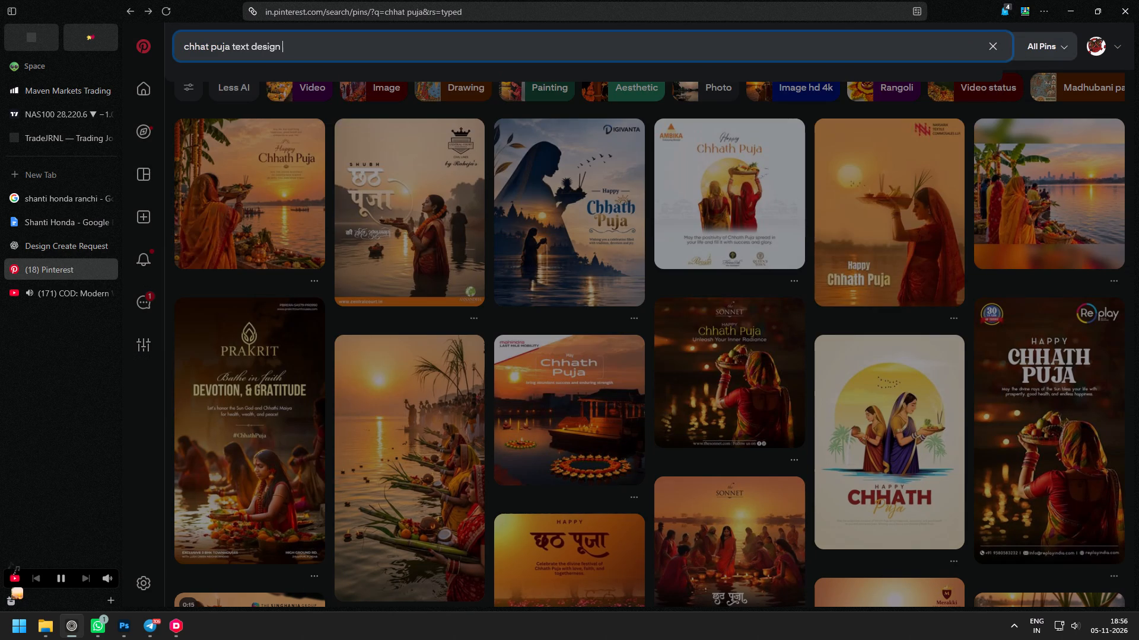
pyautogui.click(186, 639)
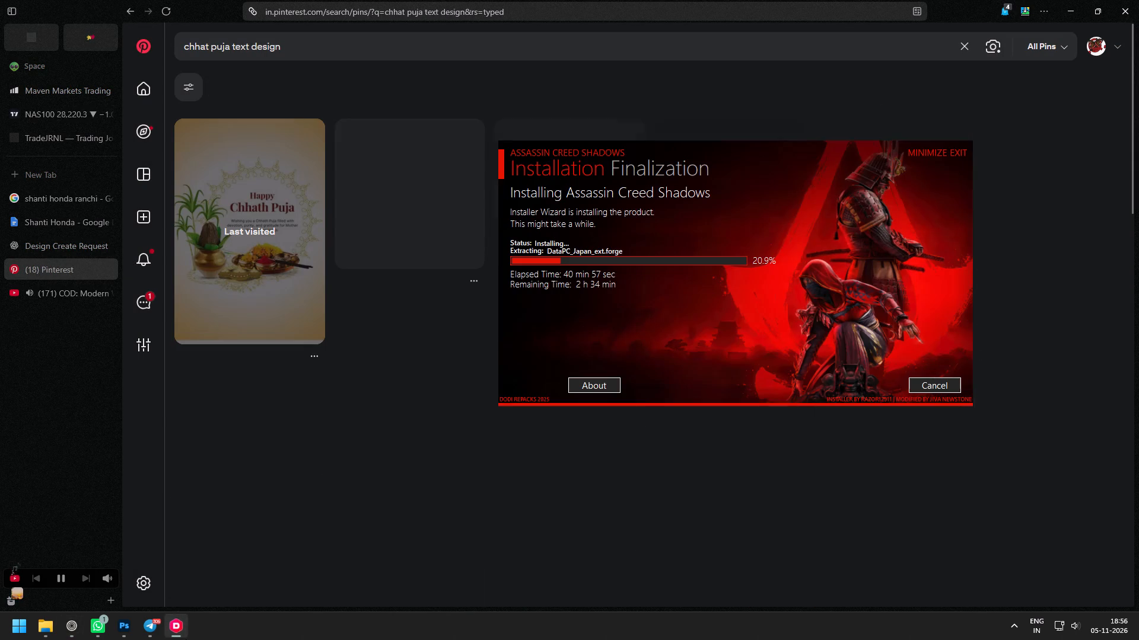
pyautogui.click(186, 639)
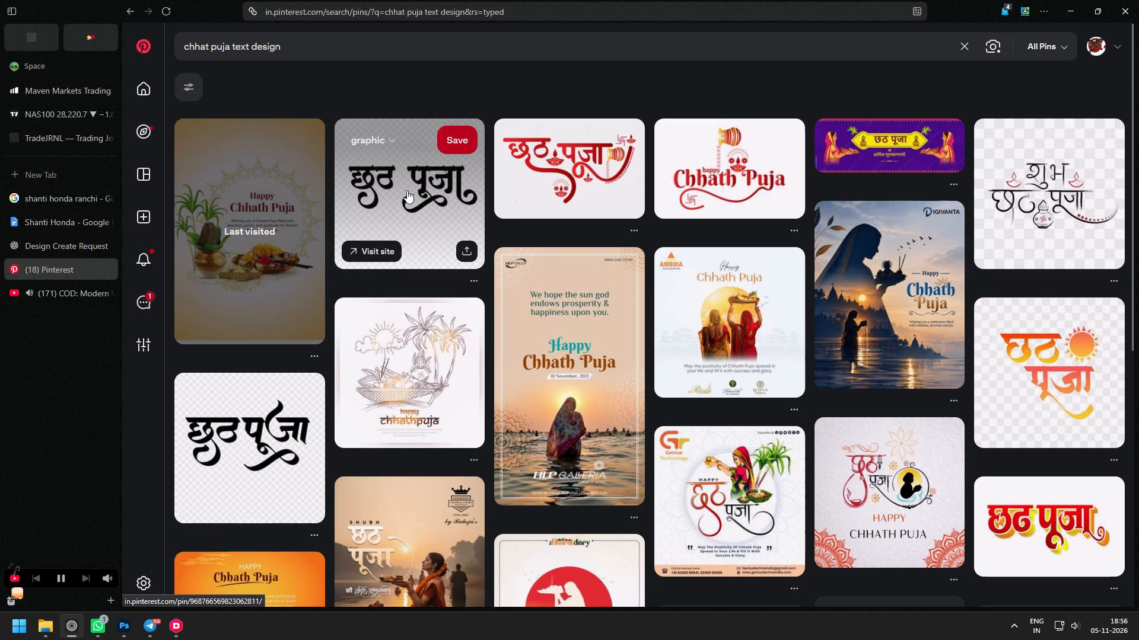
pyautogui.scroll(-1, 407, 190)
pyautogui.scroll(-3, 387, 372)
pyautogui.scroll(2, 387, 372)
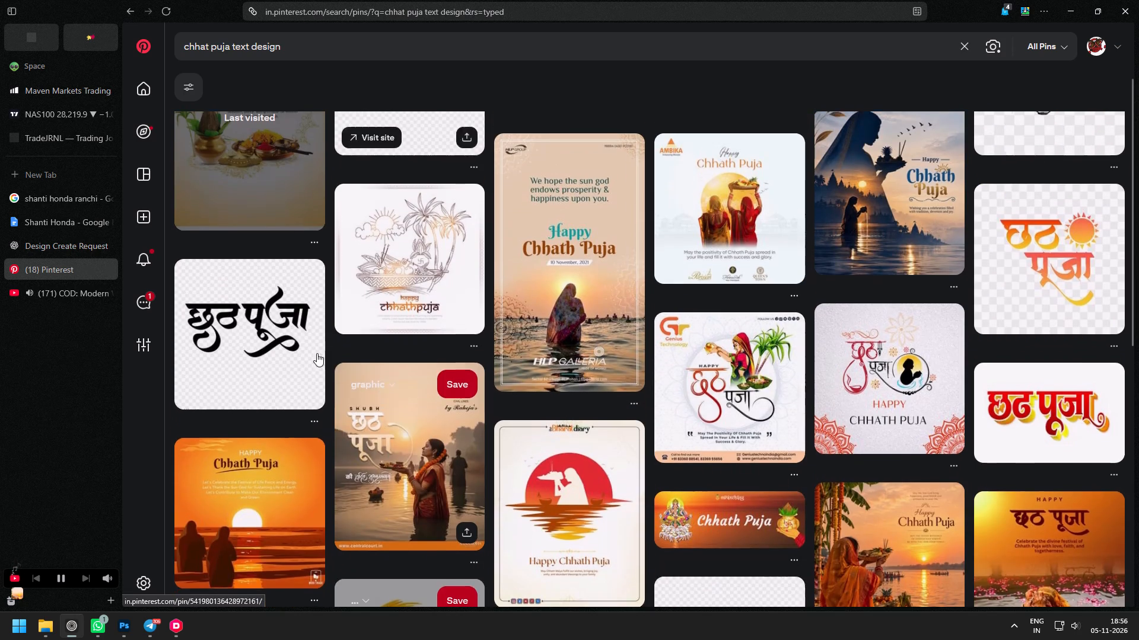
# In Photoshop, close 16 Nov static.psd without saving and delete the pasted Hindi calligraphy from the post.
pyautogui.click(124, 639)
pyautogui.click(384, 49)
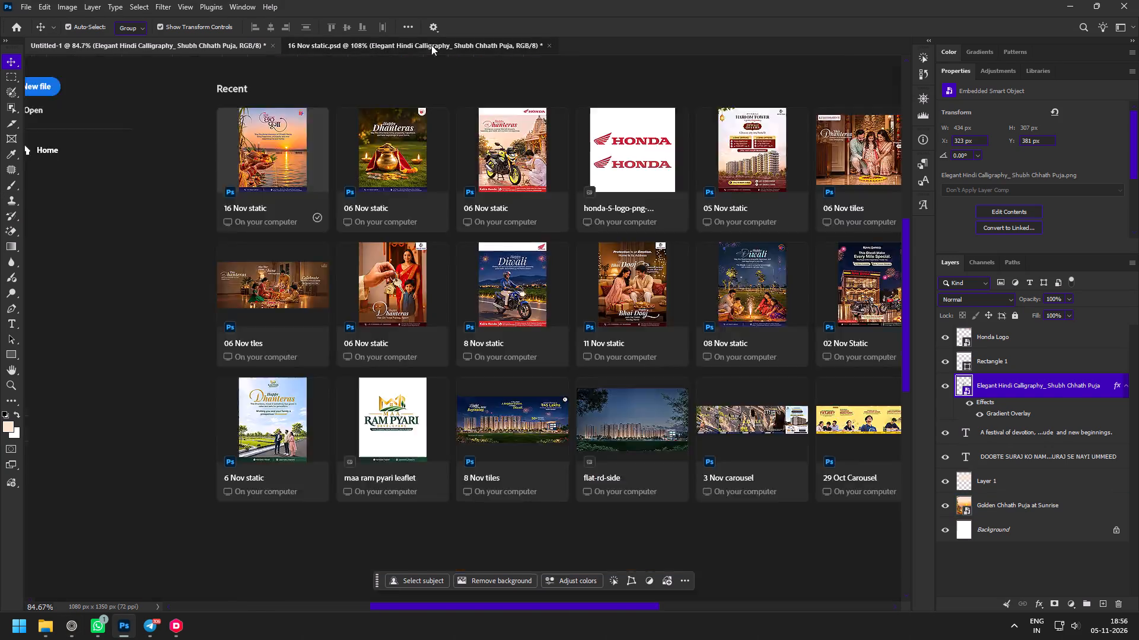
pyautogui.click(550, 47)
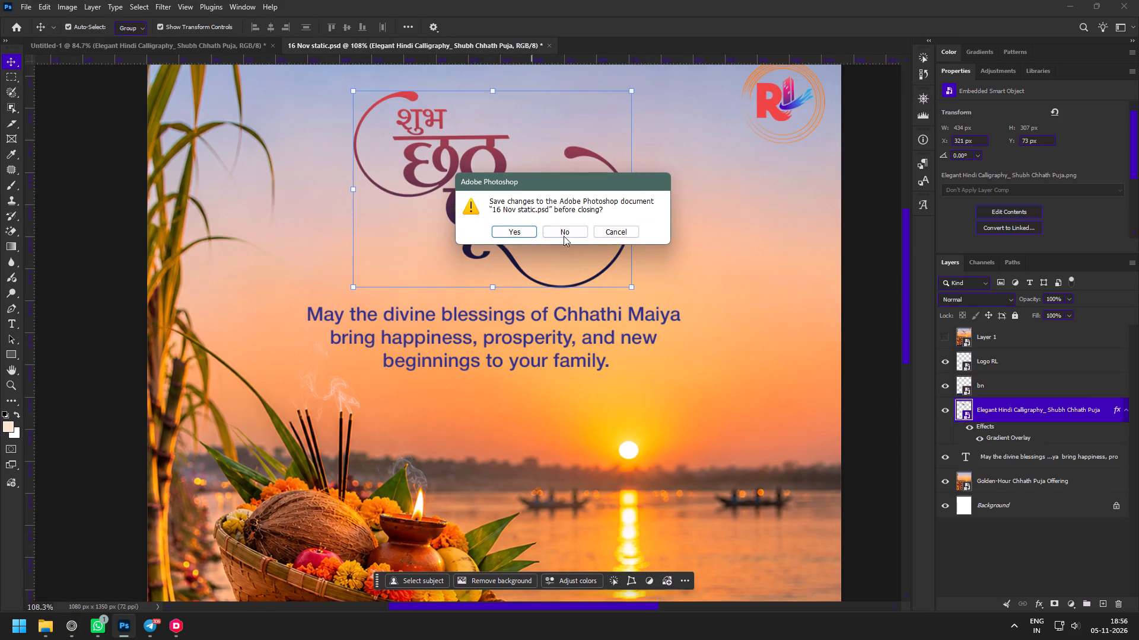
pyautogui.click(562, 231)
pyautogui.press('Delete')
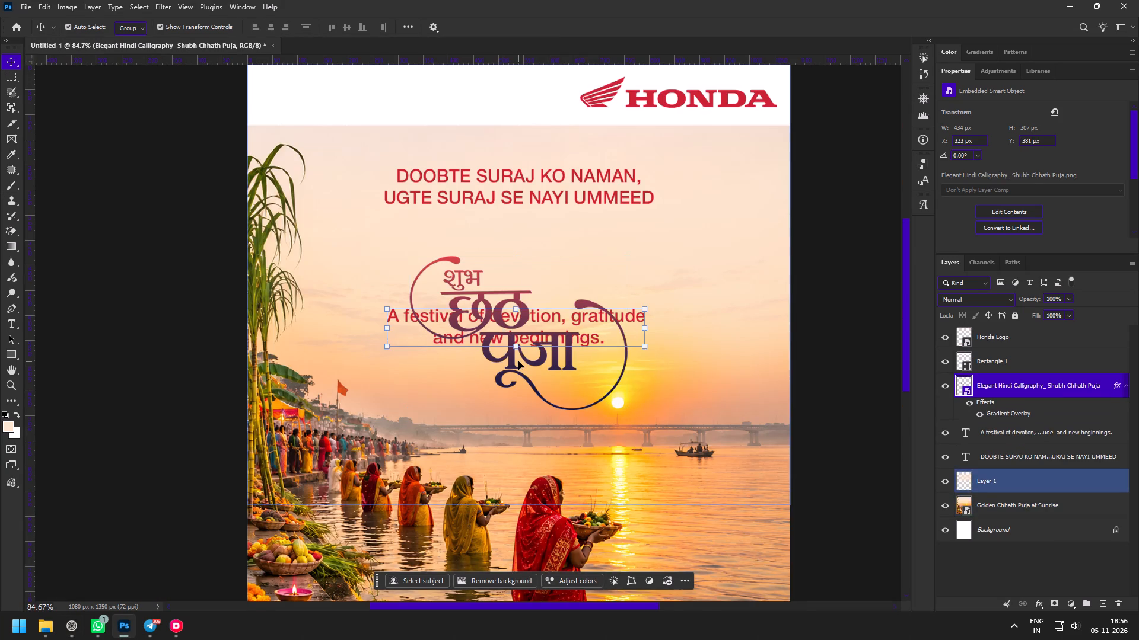
# Duplicate the festival line into the gap below the headline and replace the copy's text with "Shubh Chhath Puja".
pyautogui.click(516, 329)
pyautogui.keyDown('alt'); pyautogui.keyDown('shift'); pyautogui.moveTo(552, 332); pyautogui.dragTo(552, 316); pyautogui.keyUp('shift'); pyautogui.keyUp('alt')
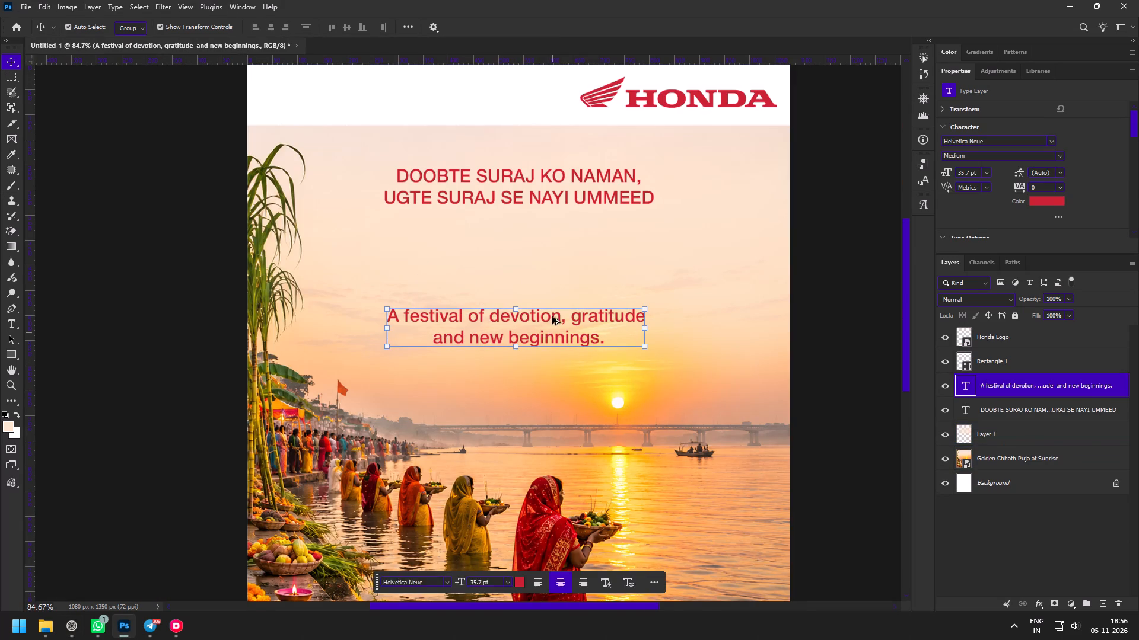
pyautogui.keyDown('alt'); pyautogui.keyDown('shift'); pyautogui.moveTo(552, 316); pyautogui.dragTo(552, 261); pyautogui.keyUp('shift'); pyautogui.keyUp('alt')
pyautogui.doubleClick(552, 261)
pyautogui.hotkey('ctrl', 'v')
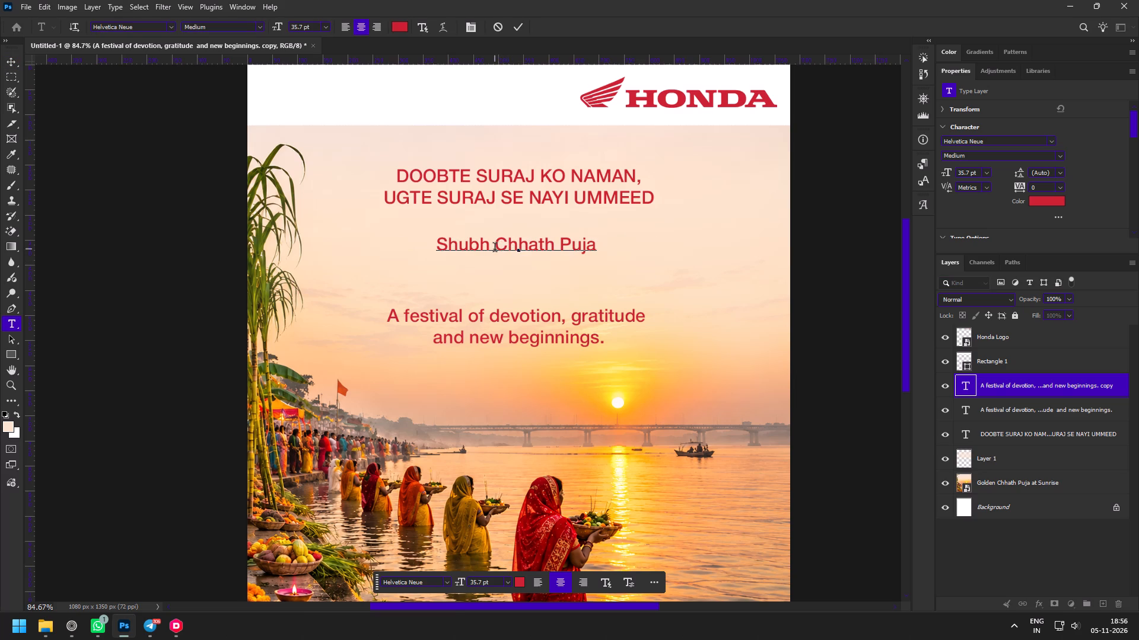
# Cut "Chhath Puja" out of the new greeting line so that it reads only "Shubh".
pyautogui.moveTo(495, 249); pyautogui.dragTo(644, 249)
pyautogui.hotkey('ctrl', 'x')
pyautogui.press('BackSpace')
pyautogui.hotkey('ctrl', 'Return')
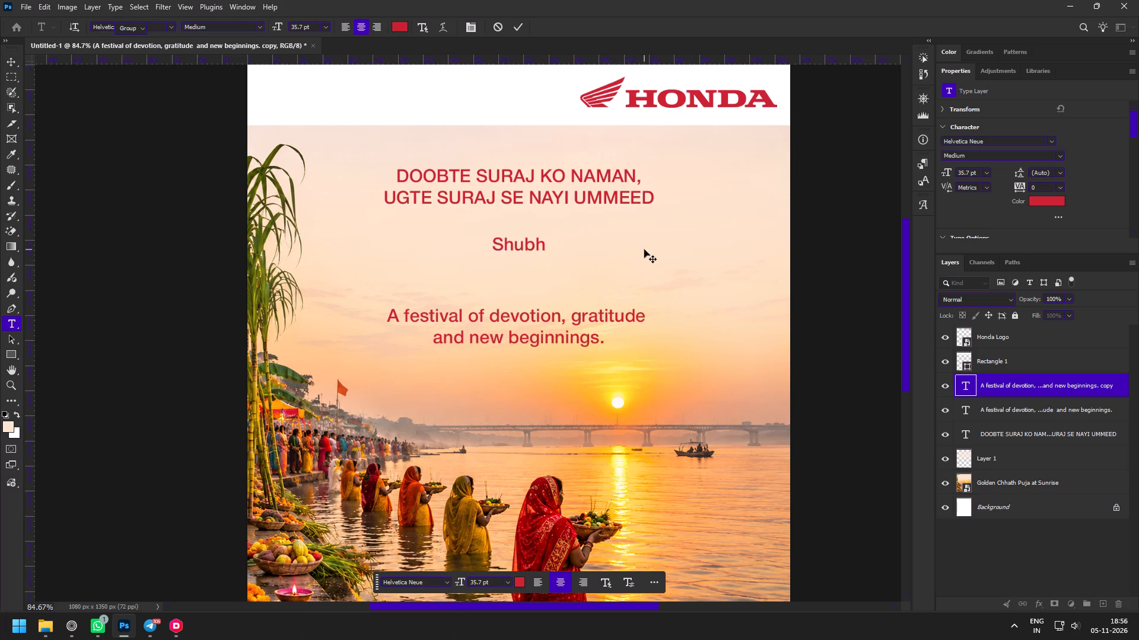
# Duplicate "Shubh" just below itself and scale the copy up from its centre to about 133 pt.
pyautogui.moveTo(526, 243); pyautogui.dragTo(530, 279)
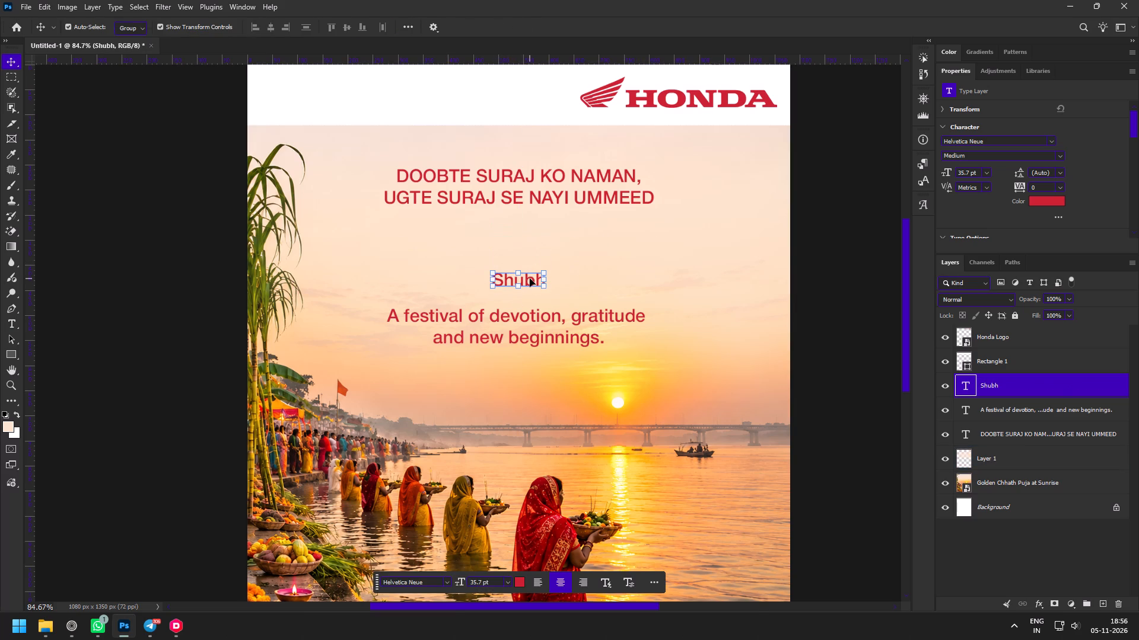
pyautogui.hotkey('ctrl', 'z')
pyautogui.keyDown('alt'); pyautogui.moveTo(526, 247); pyautogui.dragTo(527, 273); pyautogui.keyUp('alt')
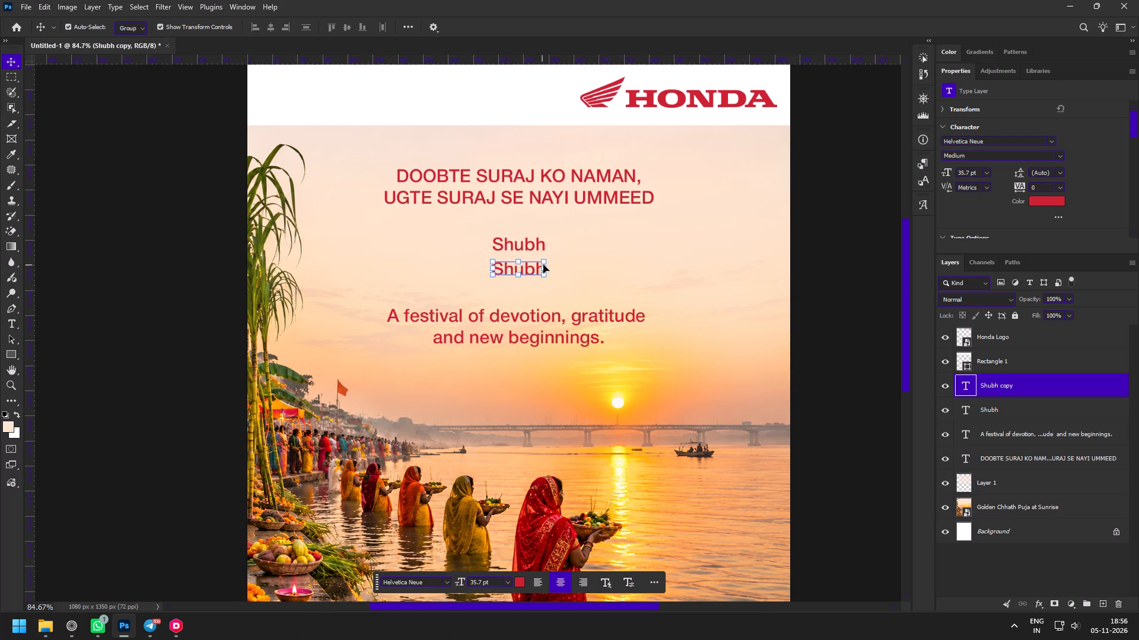
pyautogui.moveTo(546, 268); pyautogui.dragTo(619, 270)
pyautogui.click(587, 28)
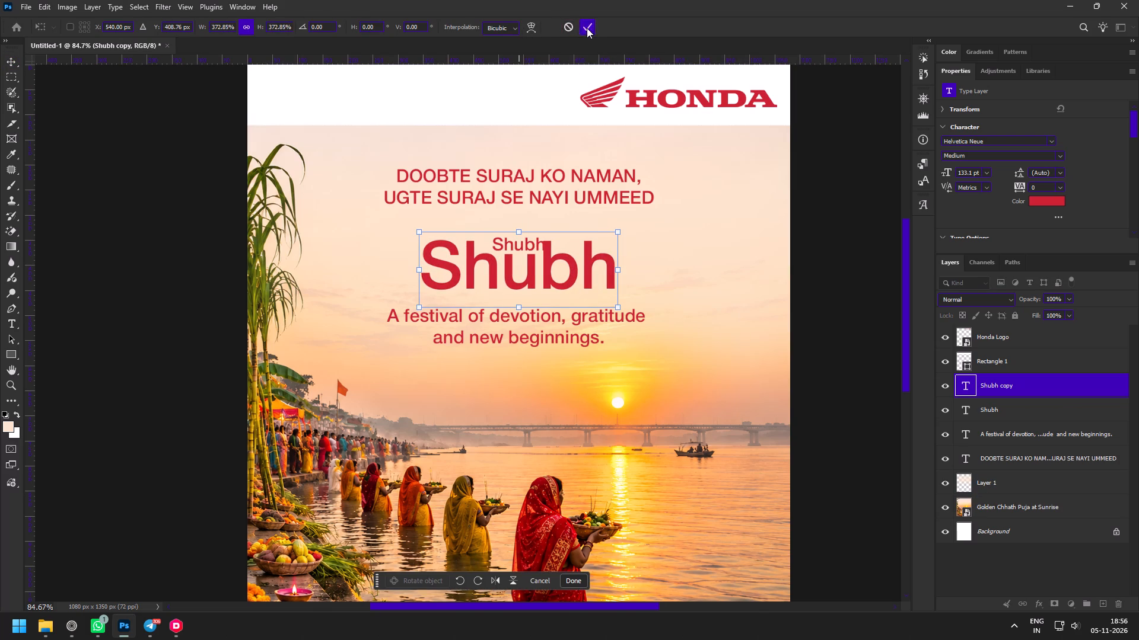
# Replace the text of the enlarged "Shubh" copy with "Chhath Puja".
pyautogui.doubleClick(545, 260)
pyautogui.hotkey('ctrl', 'v')
pyautogui.hotkey('ctrl', 'Return')
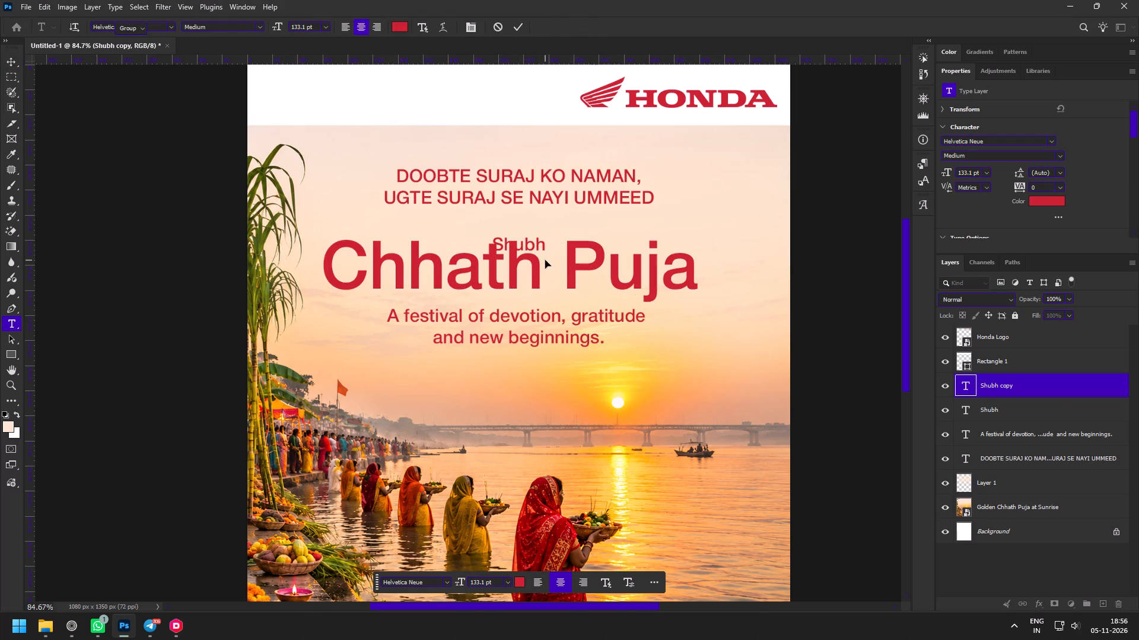
# Set the large "Chhath Puja" text in Canela Trial Medium.
pyautogui.click(1052, 142)
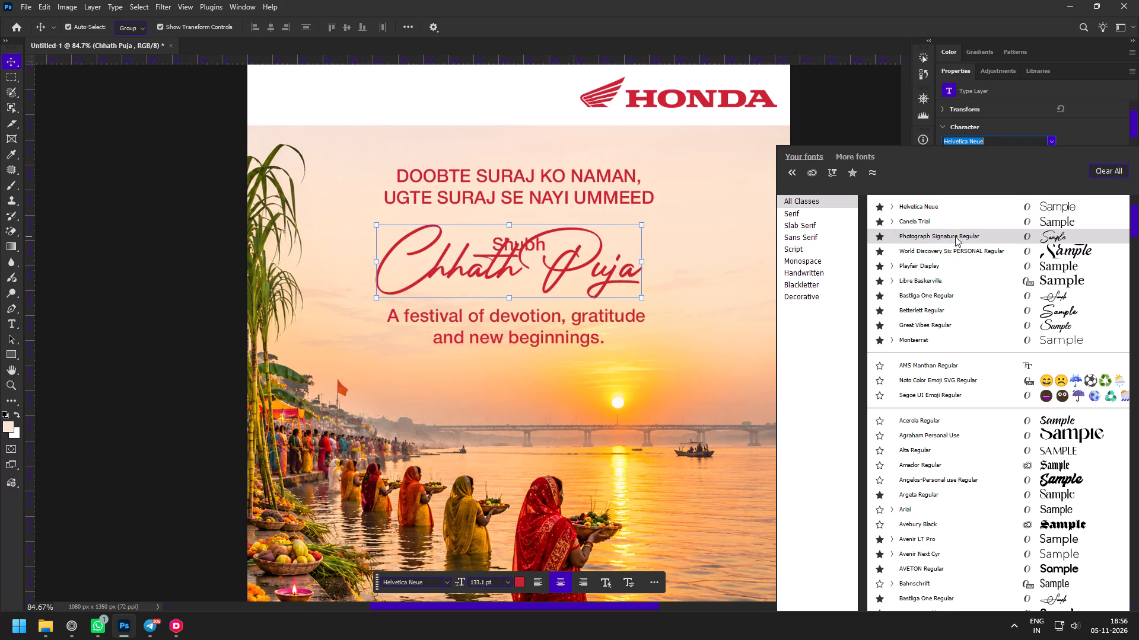
pyautogui.click(955, 228)
pyautogui.click(1062, 158)
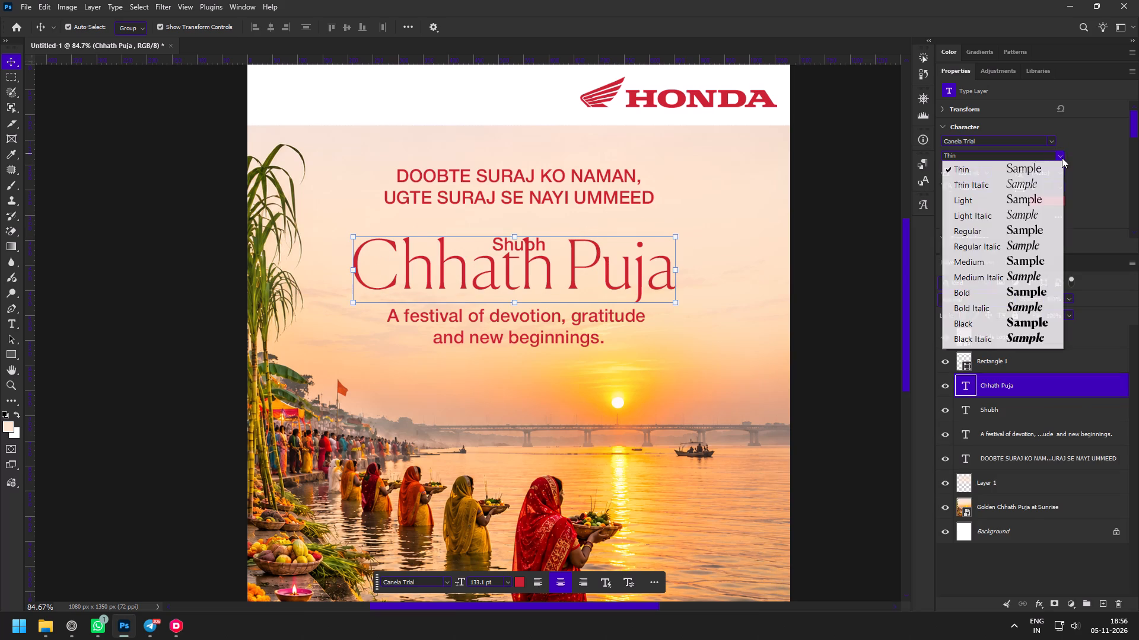
pyautogui.click(992, 263)
# Move the small "Shubh" above the first half of "Chhath Puja" and scale it up to about 48 pt.
pyautogui.press('z')
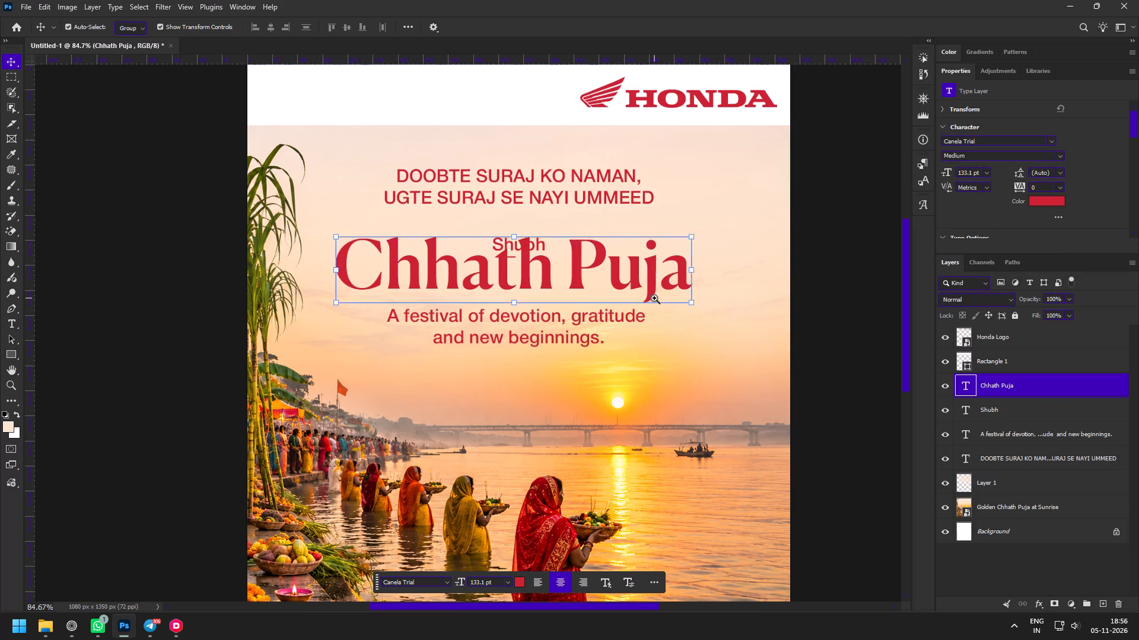
pyautogui.moveTo(486, 199); pyautogui.dragTo(502, 220)
pyautogui.press('v')
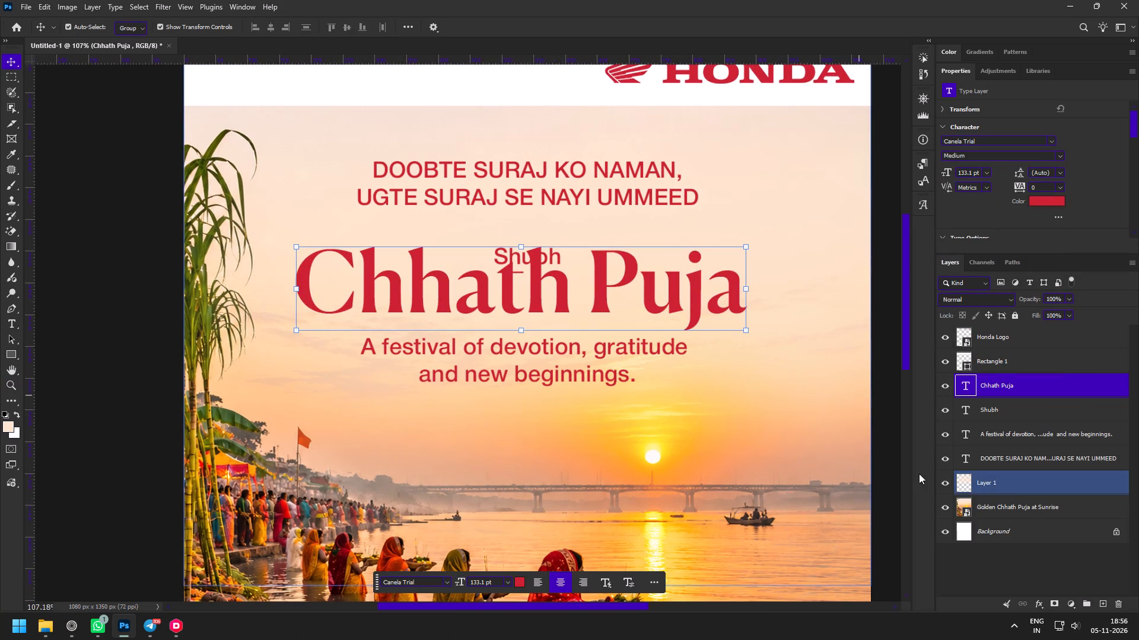
pyautogui.click(999, 415)
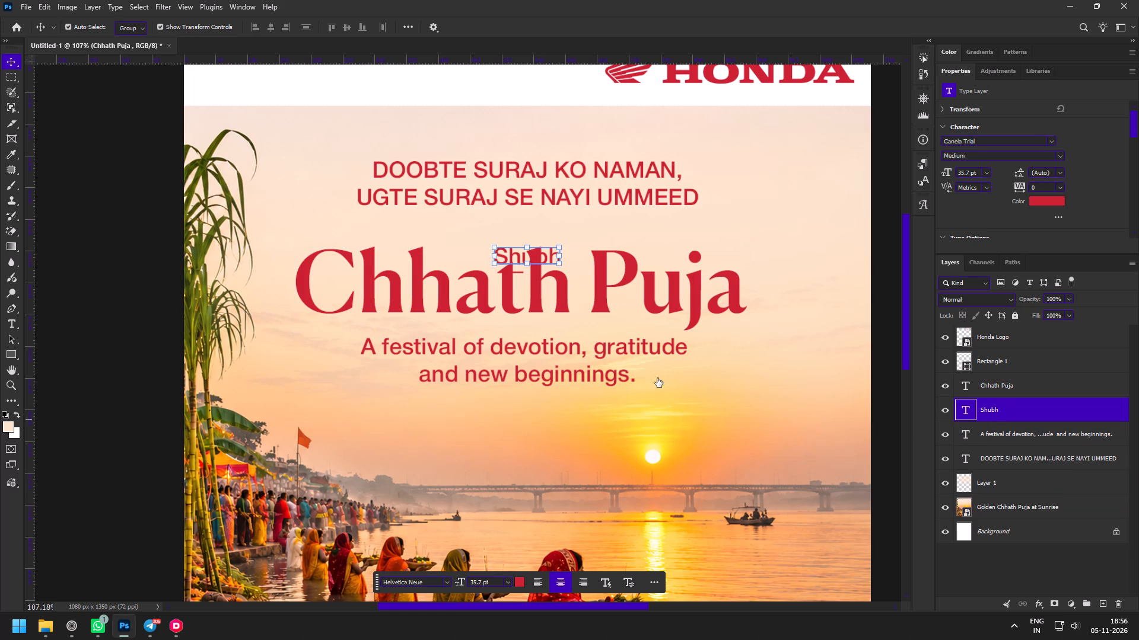
pyautogui.hotkey('ctrl', 't')
pyautogui.moveTo(514, 256); pyautogui.dragTo(460, 244)
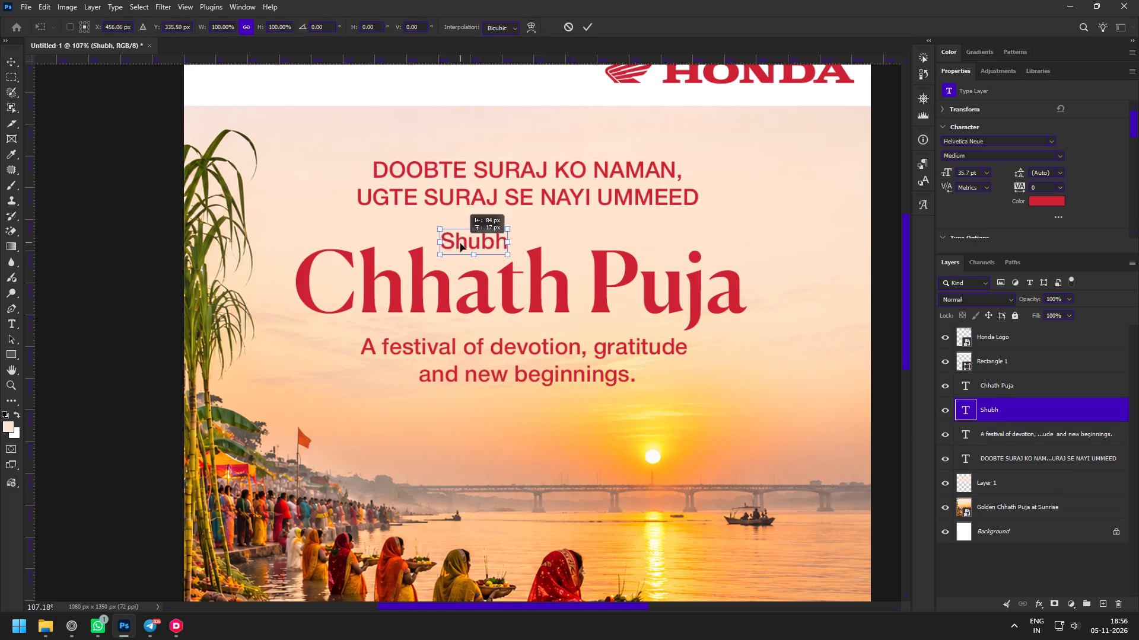
pyautogui.moveTo(460, 244); pyautogui.dragTo(457, 245)
pyautogui.moveTo(502, 245); pyautogui.dragTo(517, 242)
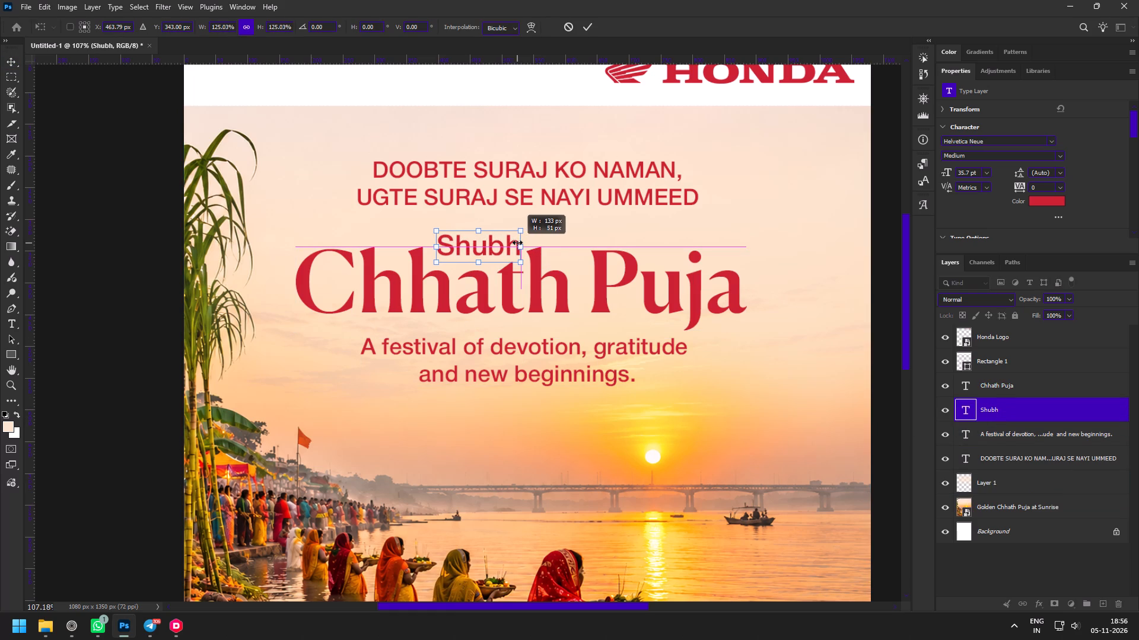
pyautogui.moveTo(517, 242); pyautogui.dragTo(516, 242)
pyautogui.moveTo(446, 246); pyautogui.dragTo(439, 244)
pyautogui.press('Up')
pyautogui.press('Up')
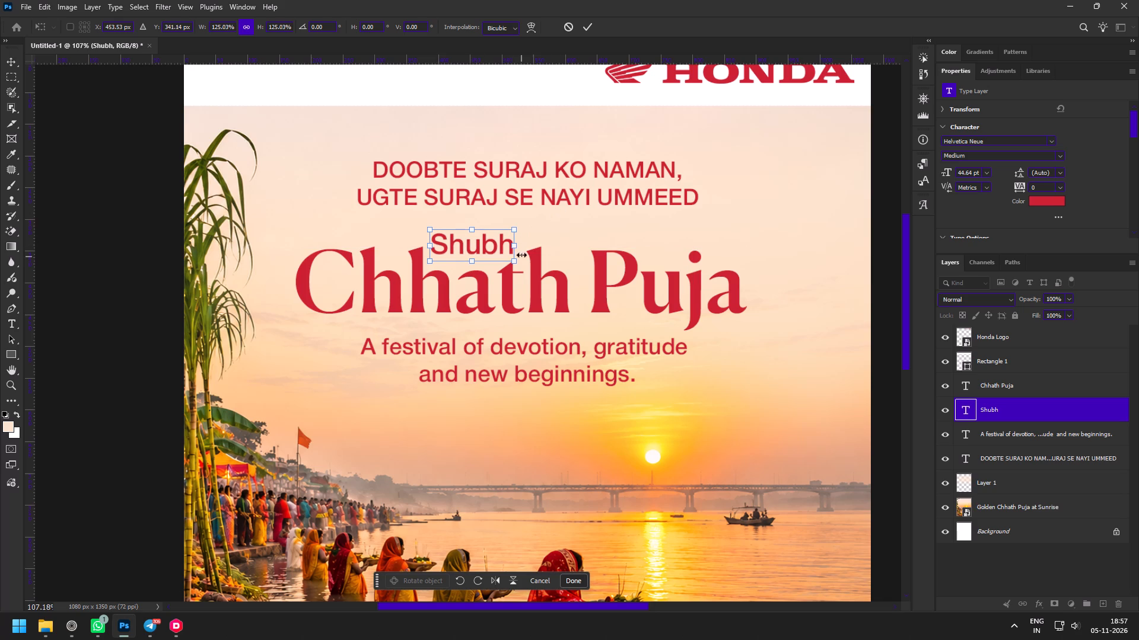
pyautogui.click(517, 247)
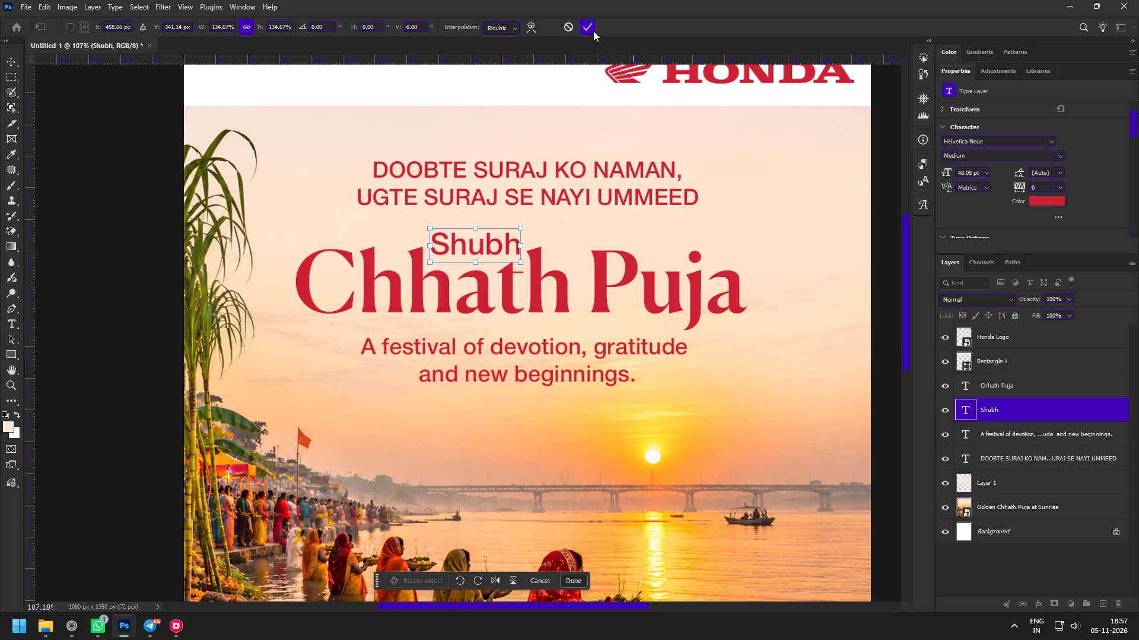
pyautogui.click(593, 31)
# Set the small "Shubh" in Canela Trial Regular.
pyautogui.click(1051, 137)
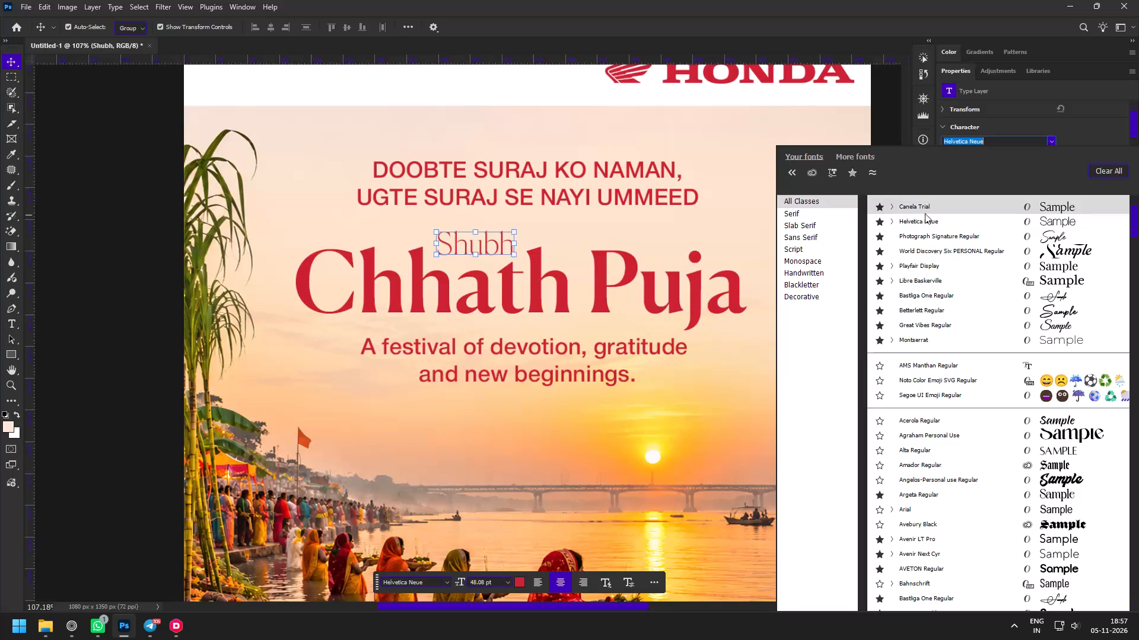
pyautogui.click(926, 209)
pyautogui.click(1058, 155)
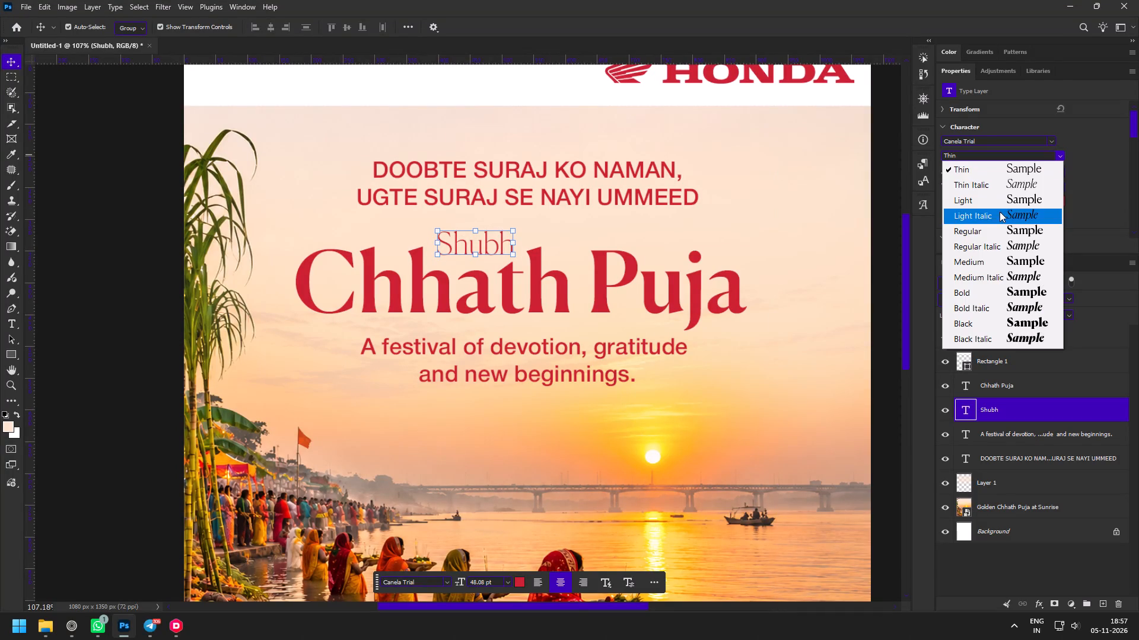
pyautogui.click(995, 231)
# Scale "Shubh" and "Chhath Puja" together to about 76%, matching the headline's width, and centre them beneath it.
pyautogui.press('z')
pyautogui.moveTo(465, 202); pyautogui.dragTo(478, 220)
pyautogui.press('v')
pyautogui.keyDown('shift'); pyautogui.click(630, 305); pyautogui.keyUp('shift')
pyautogui.moveTo(801, 295); pyautogui.dragTo(743, 292)
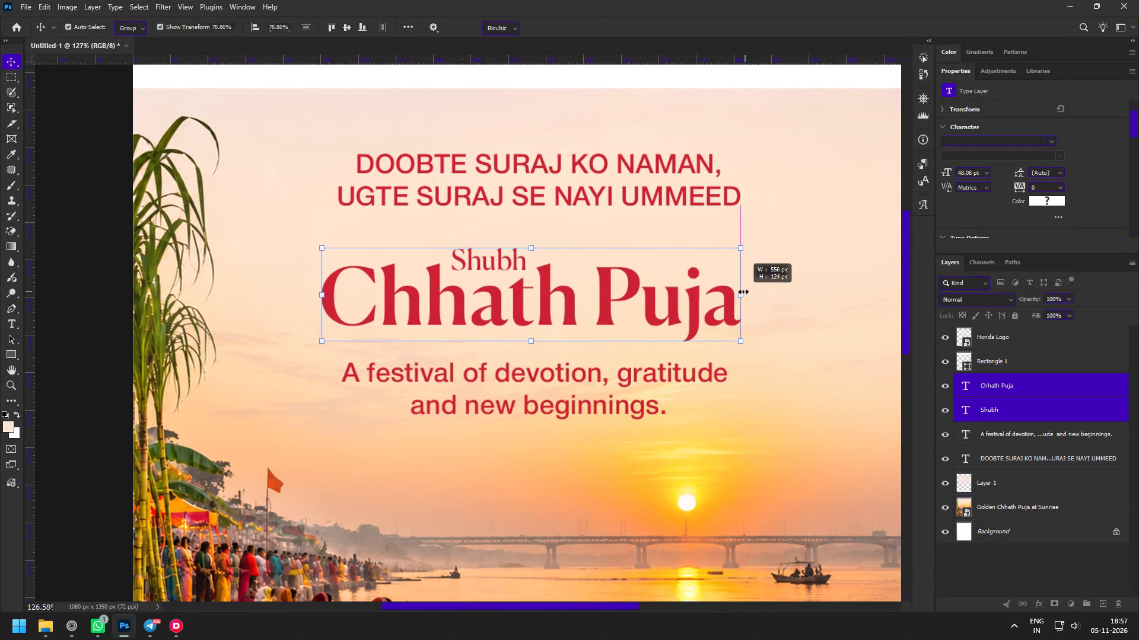
pyautogui.moveTo(743, 292); pyautogui.dragTo(737, 292)
pyautogui.moveTo(653, 293); pyautogui.dragTo(667, 286)
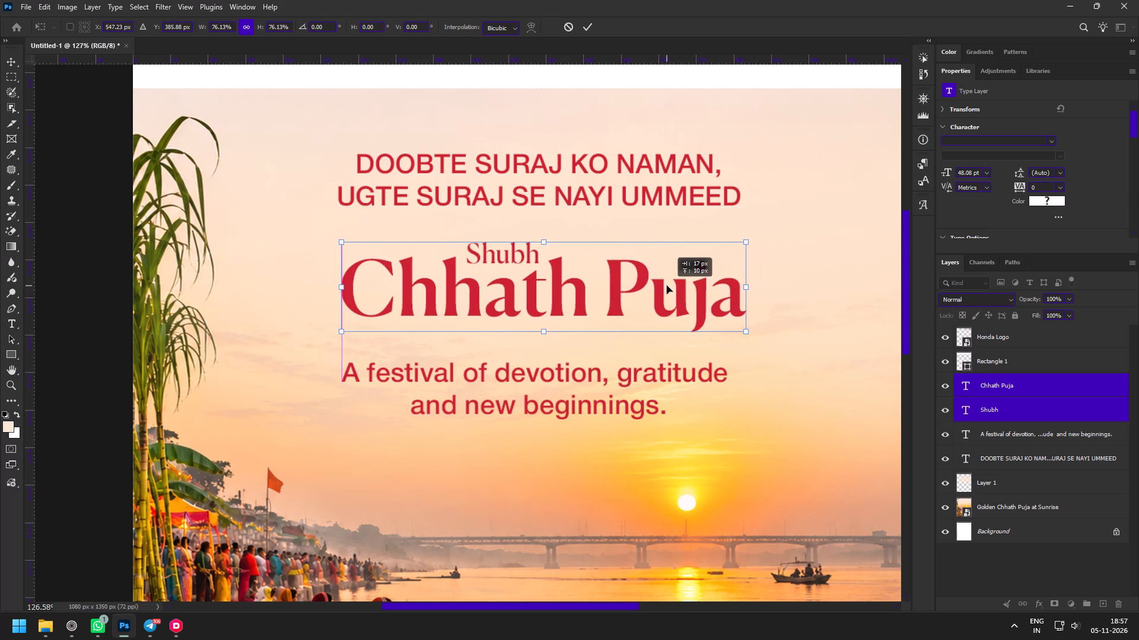
pyautogui.moveTo(667, 286); pyautogui.dragTo(661, 286)
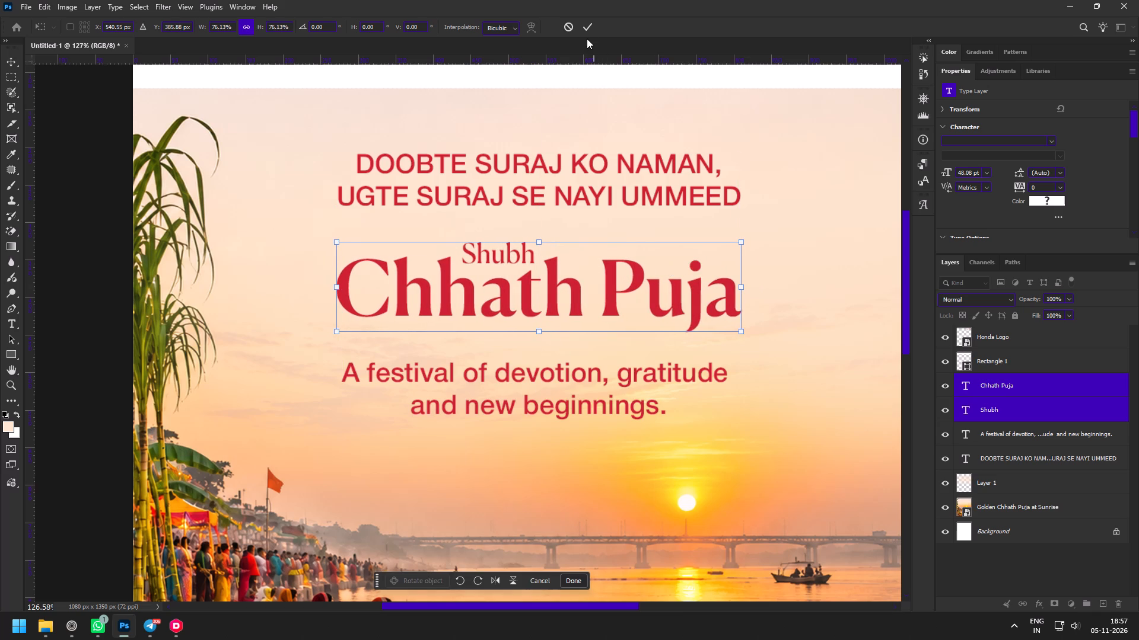
pyautogui.click(587, 30)
# Move the tagline up closer to "Chhath Puja", scale it to about 84% (30 pt) and centre it below the greeting.
pyautogui.press('z')
pyautogui.moveTo(645, 331); pyautogui.dragTo(599, 306)
pyautogui.moveTo(617, 318); pyautogui.dragTo(635, 343)
pyautogui.moveTo(600, 287); pyautogui.dragTo(625, 317)
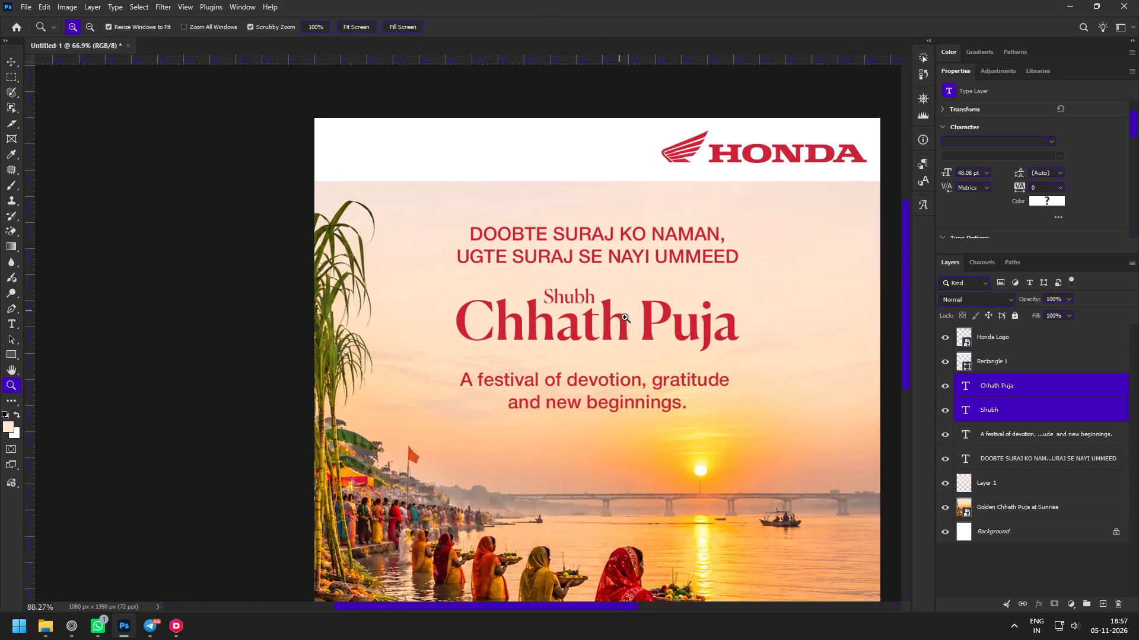
pyautogui.moveTo(625, 317); pyautogui.dragTo(627, 319)
pyautogui.press('v')
pyautogui.click(621, 424)
pyautogui.moveTo(637, 424); pyautogui.dragTo(642, 407)
pyautogui.click(761, 399)
pyautogui.keyDown('alt'); pyautogui.moveTo(765, 400); pyautogui.dragTo(739, 398); pyautogui.keyUp('alt')
pyautogui.click(693, 403)
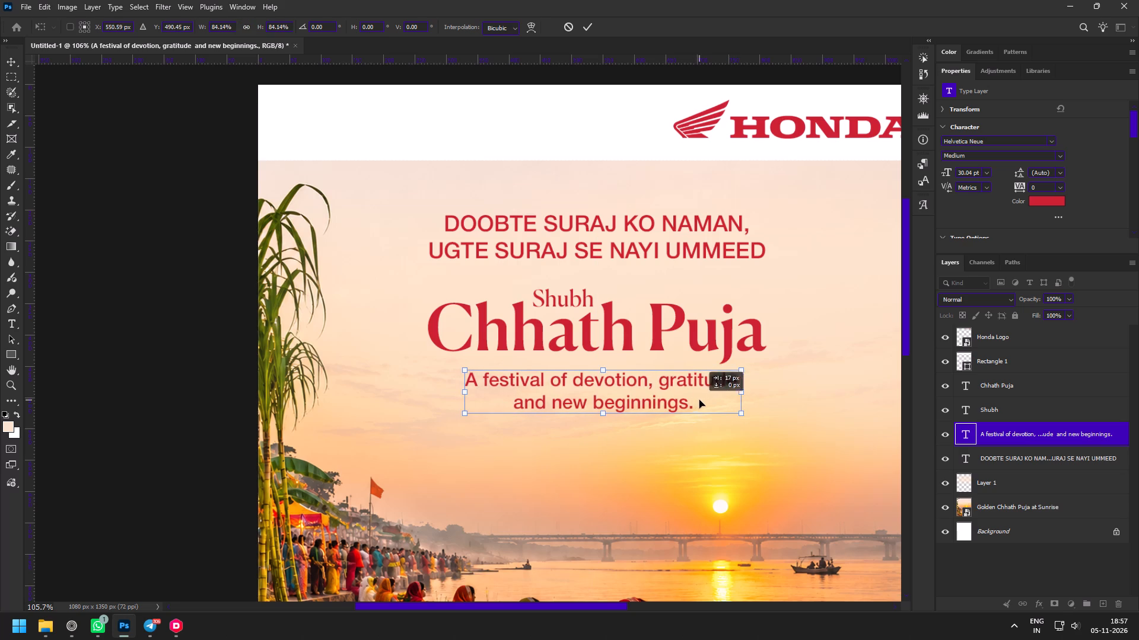
pyautogui.click(587, 30)
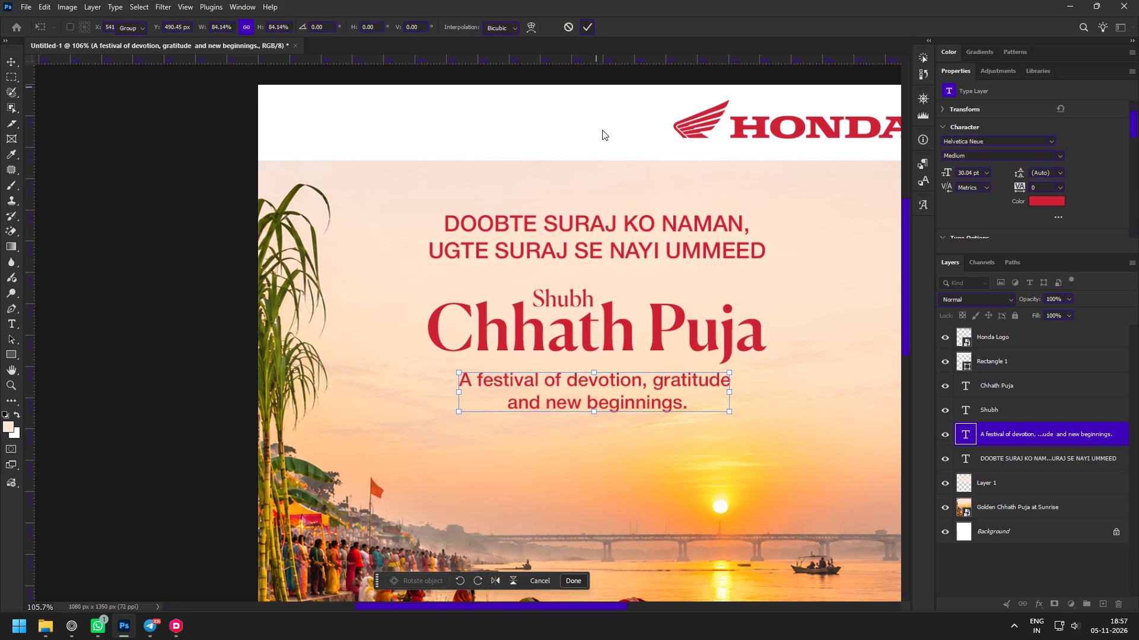
# Change the tagline's text colour to black (#000000).
pyautogui.press('z')
pyautogui.moveTo(638, 332); pyautogui.dragTo(610, 311)
pyautogui.press('space')
pyautogui.press('space')
pyautogui.press('space')
pyautogui.press('space')
pyautogui.moveTo(654, 377); pyautogui.dragTo(608, 277)
pyautogui.press('space')
pyautogui.moveTo(575, 168); pyautogui.dragTo(572, 238)
pyautogui.press('z')
pyautogui.moveTo(533, 219); pyautogui.dragTo(549, 233)
pyautogui.press('v')
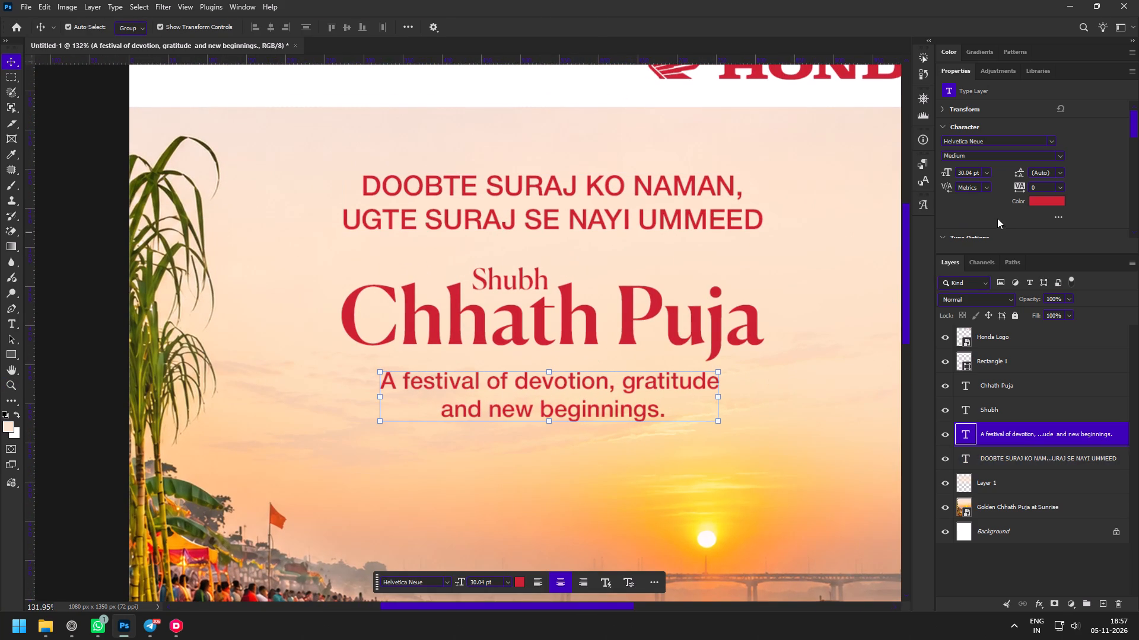
pyautogui.click(1041, 203)
pyautogui.moveTo(727, 399); pyautogui.dragTo(636, 526)
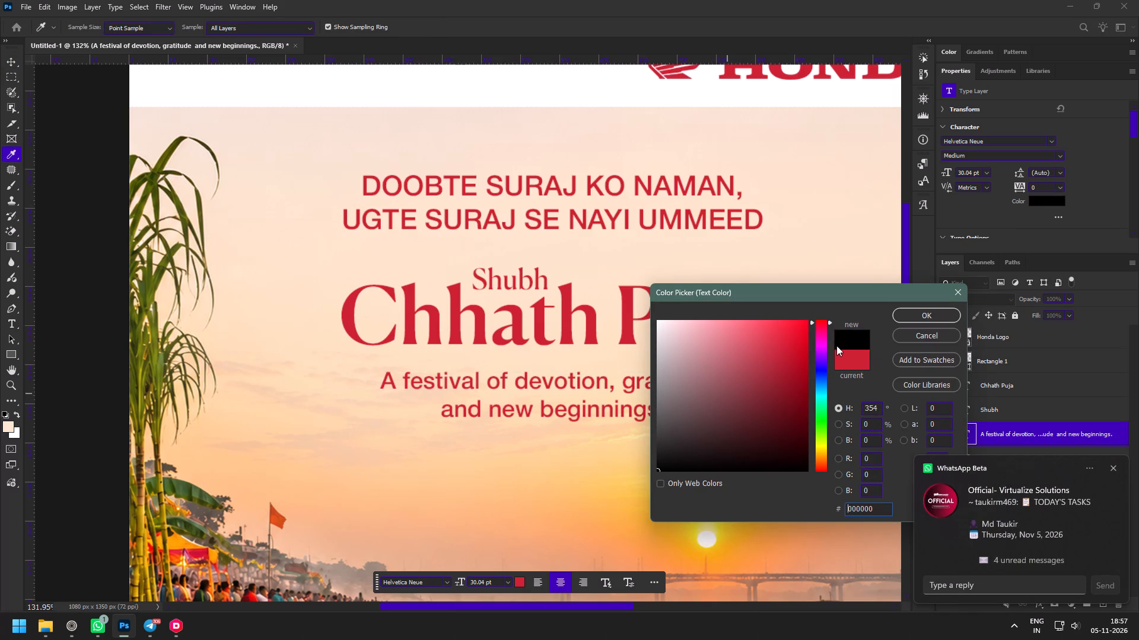
pyautogui.click(914, 313)
# Left-align the tagline's text and place it directly under "Chhath Puja", flush with the greeting's left edge.
pyautogui.press('z')
pyautogui.moveTo(683, 385); pyautogui.dragTo(654, 357)
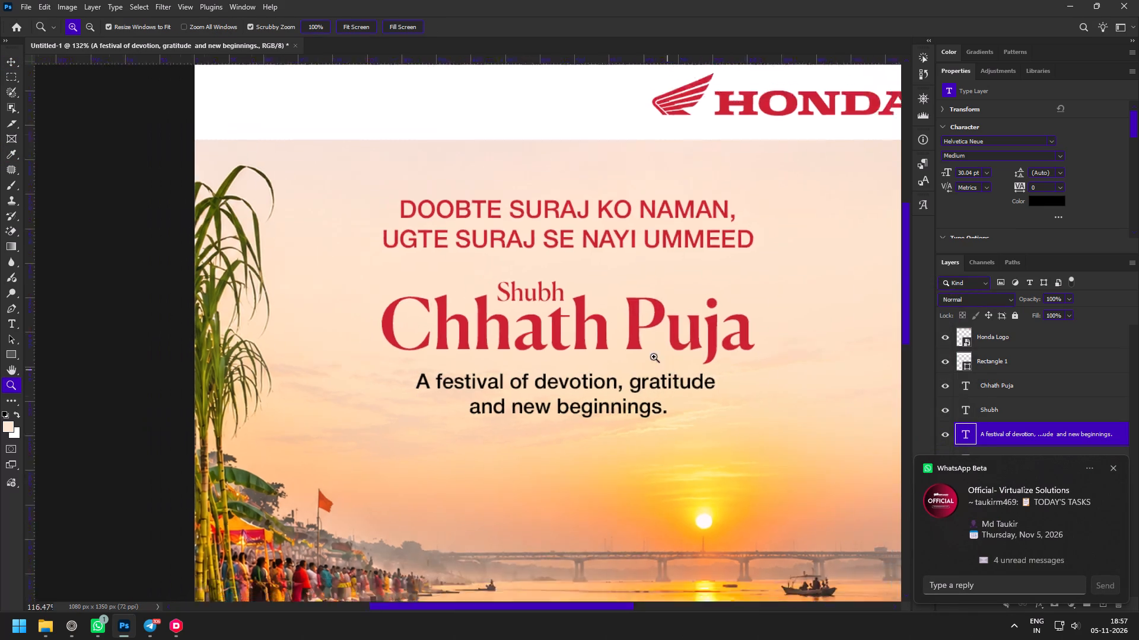
pyautogui.moveTo(654, 357); pyautogui.dragTo(630, 332)
pyautogui.press('space')
pyautogui.press('space')
pyautogui.press('space')
pyautogui.press('space')
pyautogui.moveTo(689, 394); pyautogui.dragTo(622, 227)
pyautogui.moveTo(593, 216); pyautogui.dragTo(631, 271)
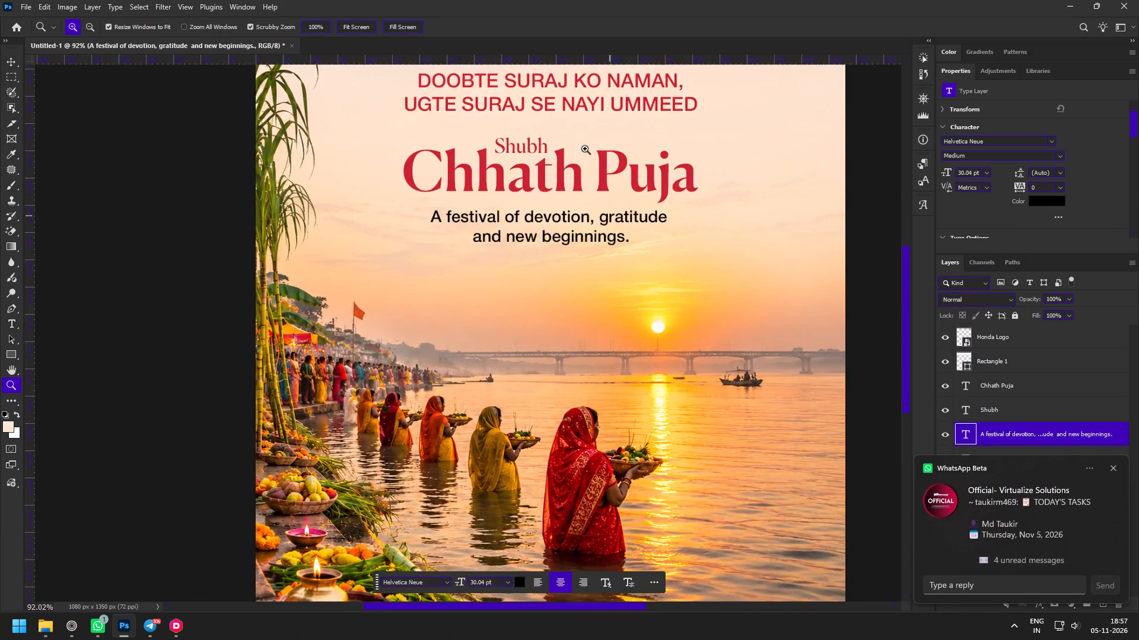
pyautogui.moveTo(586, 149); pyautogui.dragTo(600, 178)
pyautogui.press('v')
pyautogui.click(517, 239)
pyautogui.doubleClick(603, 246)
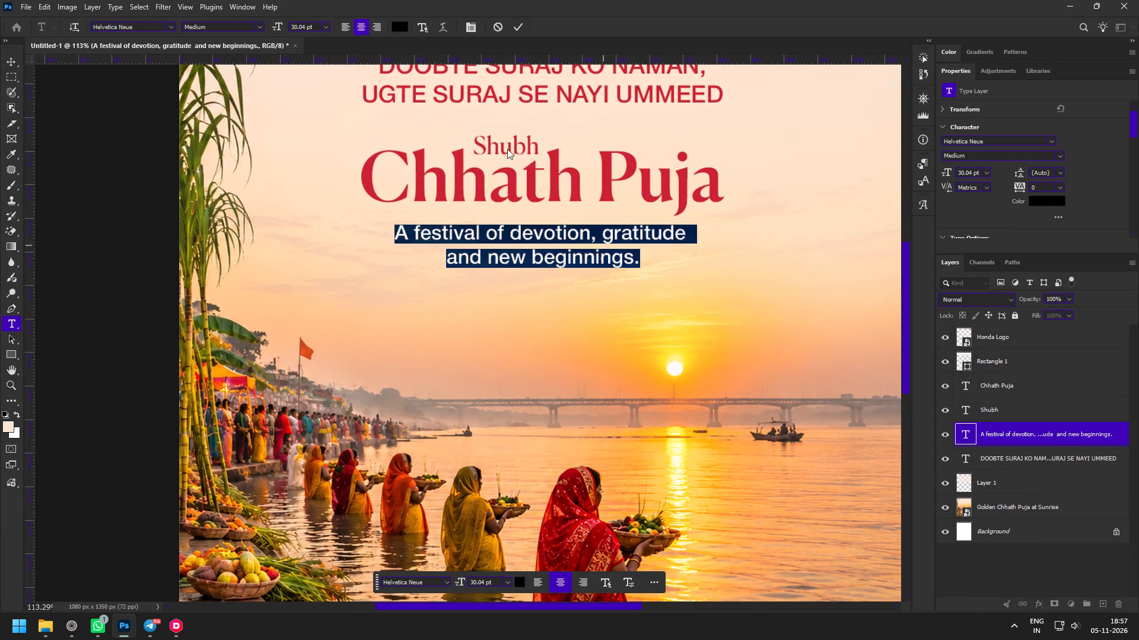
pyautogui.click(349, 23)
pyautogui.click(520, 23)
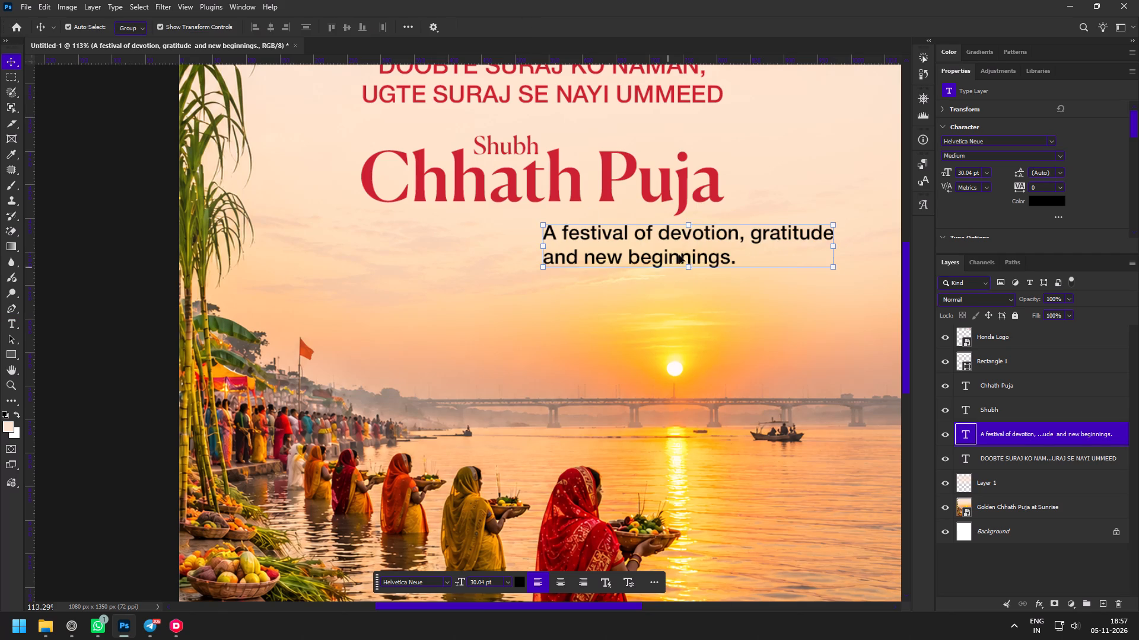
pyautogui.moveTo(694, 234); pyautogui.dragTo(517, 231)
pyautogui.moveTo(504, 239); pyautogui.dragTo(510, 223)
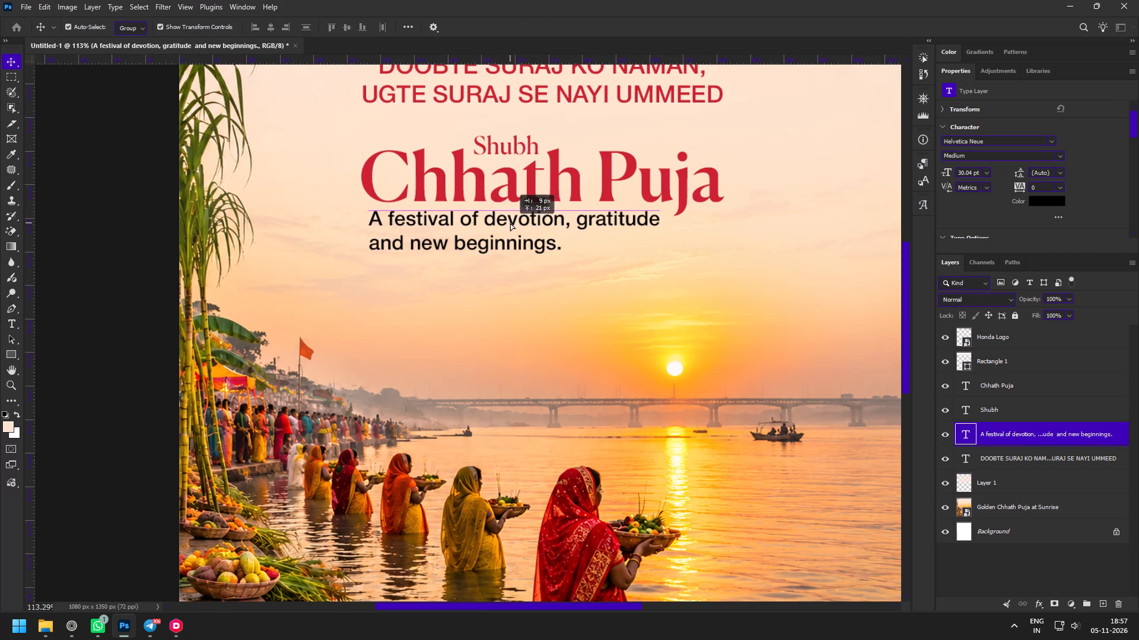
pyautogui.moveTo(510, 223); pyautogui.dragTo(508, 222)
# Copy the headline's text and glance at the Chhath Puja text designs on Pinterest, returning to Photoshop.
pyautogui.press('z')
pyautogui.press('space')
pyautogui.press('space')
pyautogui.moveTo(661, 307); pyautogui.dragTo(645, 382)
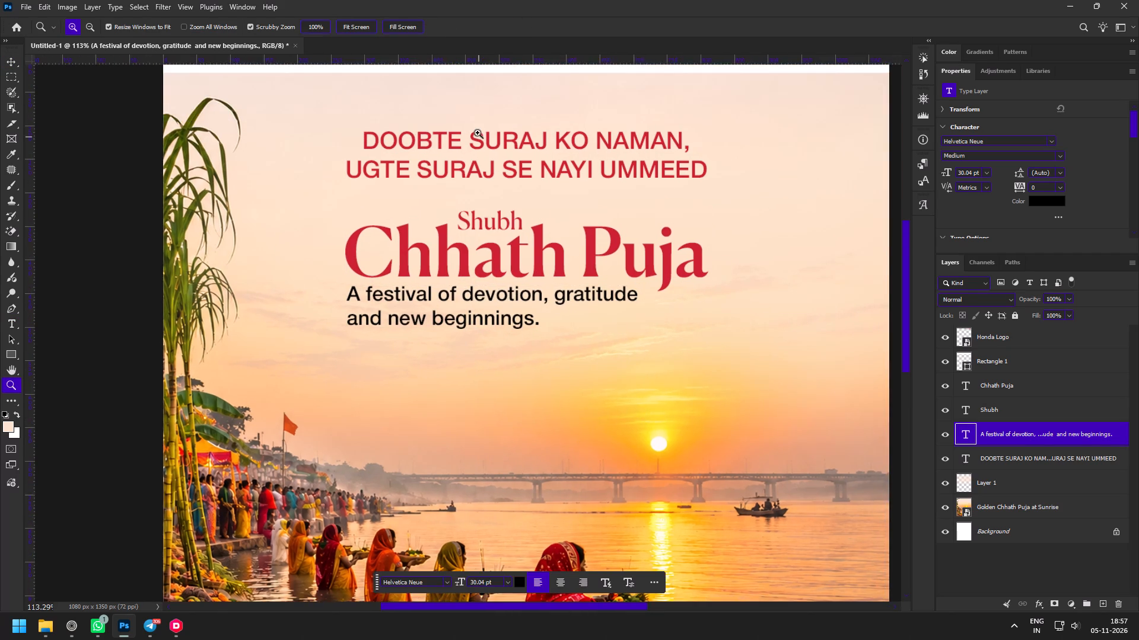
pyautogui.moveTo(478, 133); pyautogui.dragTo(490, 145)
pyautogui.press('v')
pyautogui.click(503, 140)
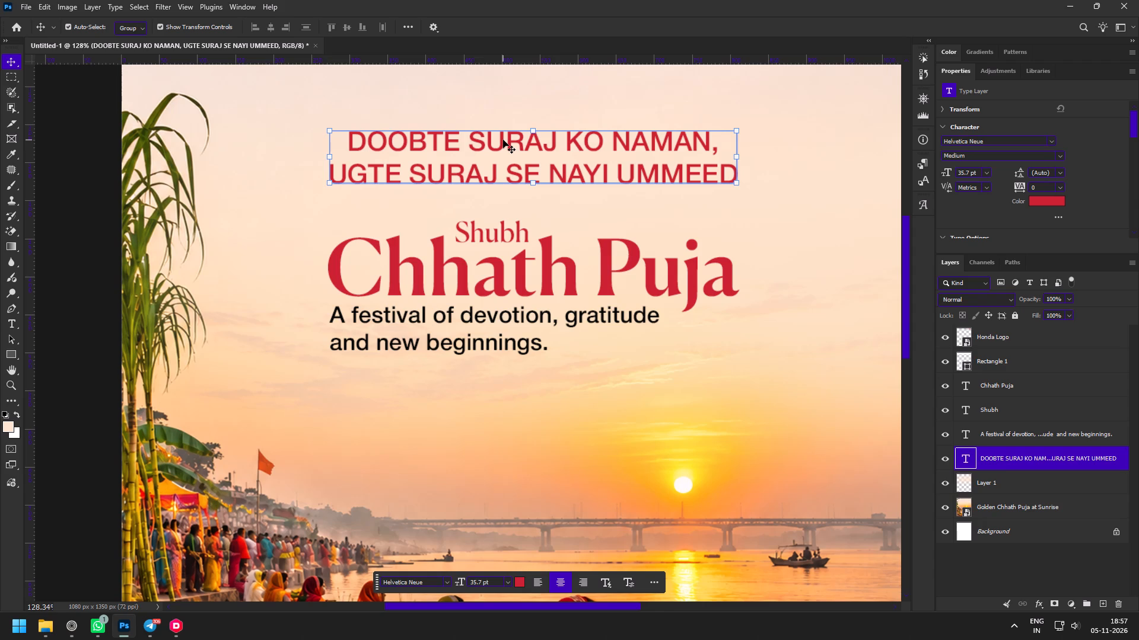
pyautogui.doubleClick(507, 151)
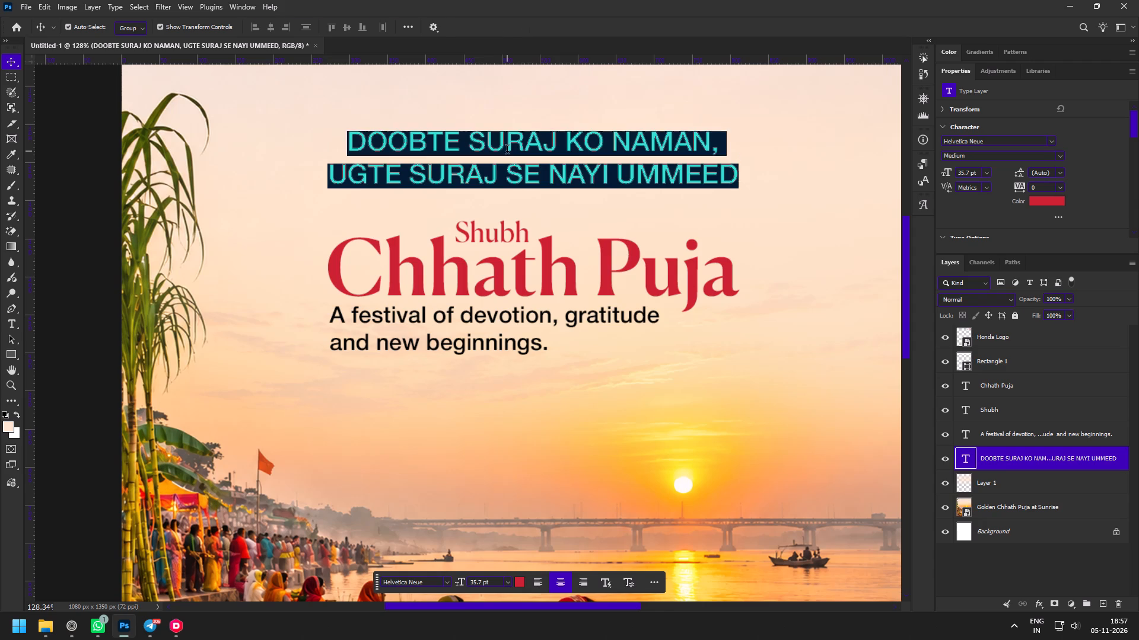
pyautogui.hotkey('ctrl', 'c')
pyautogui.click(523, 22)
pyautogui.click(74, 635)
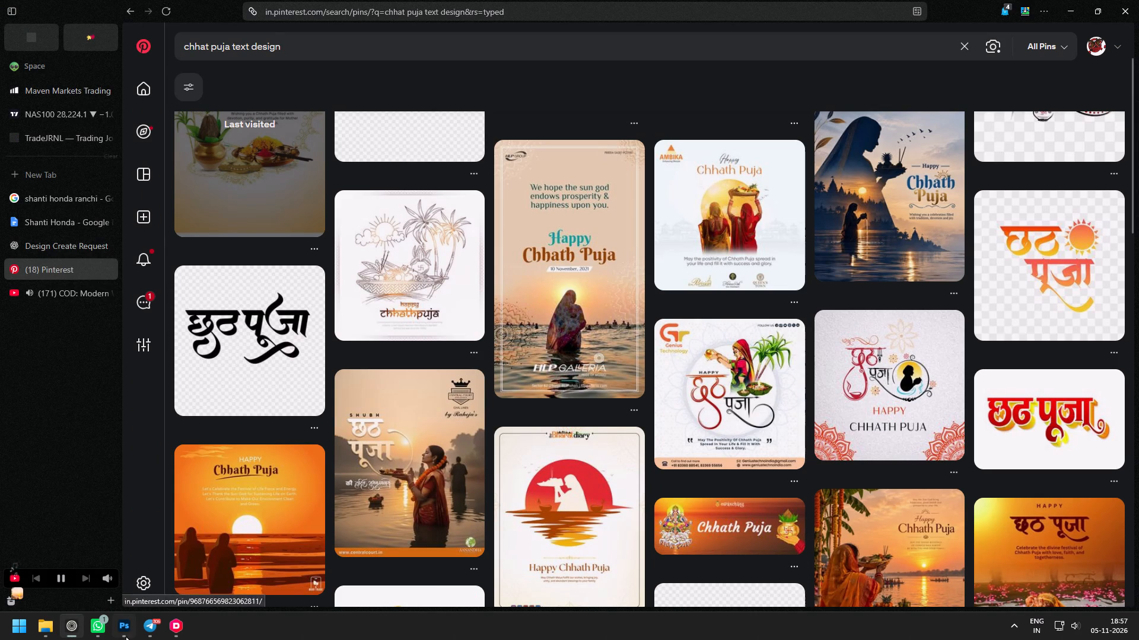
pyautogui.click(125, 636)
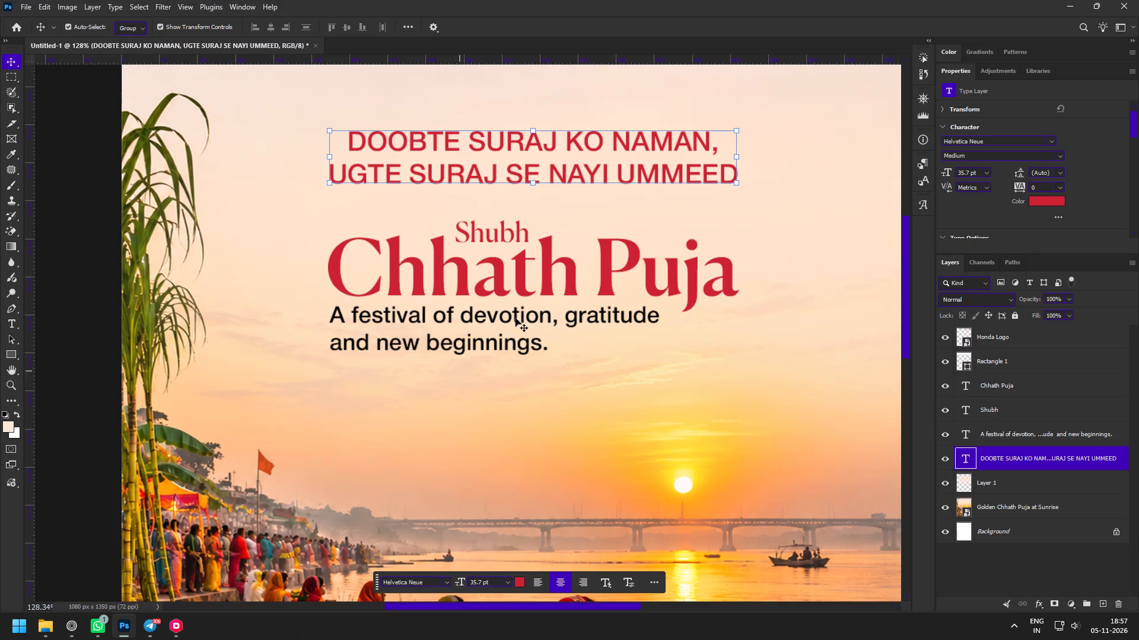
# Move the tagline down into the open sky, leaving a wide gap below "Chhath Puja".
pyautogui.click(502, 229)
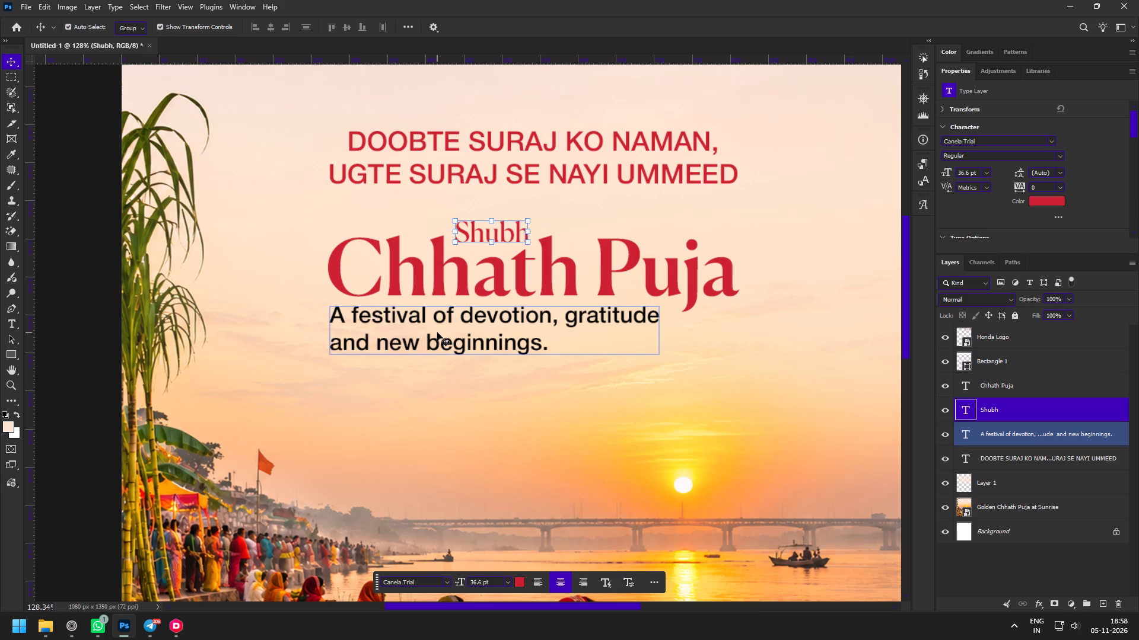
pyautogui.moveTo(438, 331); pyautogui.dragTo(436, 446)
# Delete the small "Shubh" text above "Chhath Puja".
pyautogui.click(494, 226)
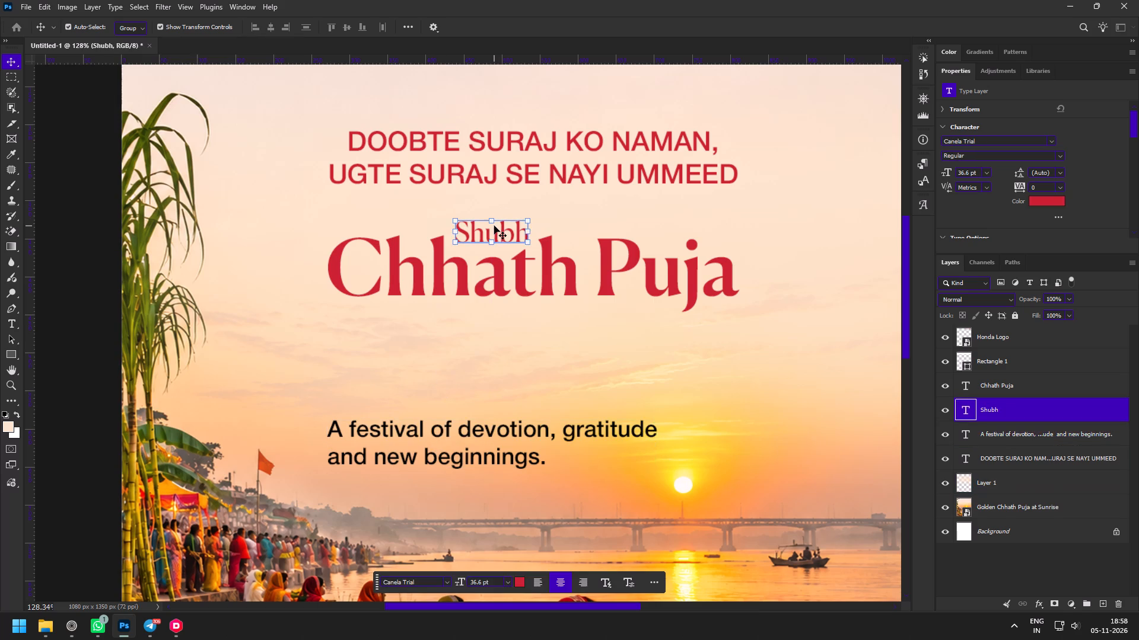
pyautogui.press('Delete')
# Replace the "Chhath Puja" greeting's text with "Shubh Chhath Puja" copied from the Shanti Honda Google Doc.
pyautogui.doubleClick(464, 267)
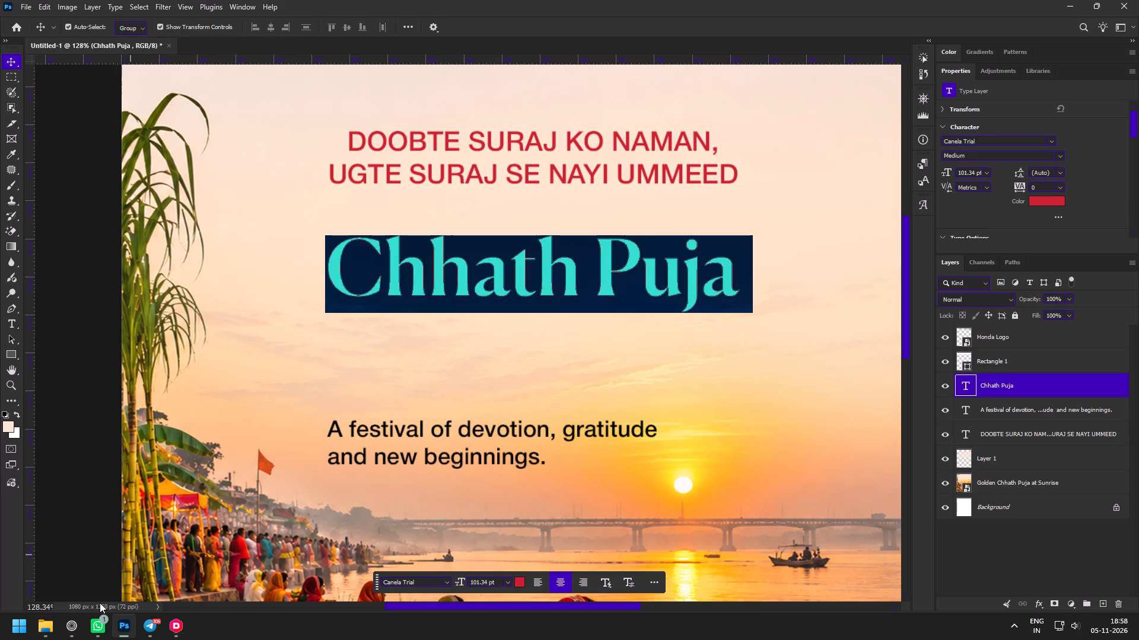
pyautogui.click(69, 629)
pyautogui.click(58, 228)
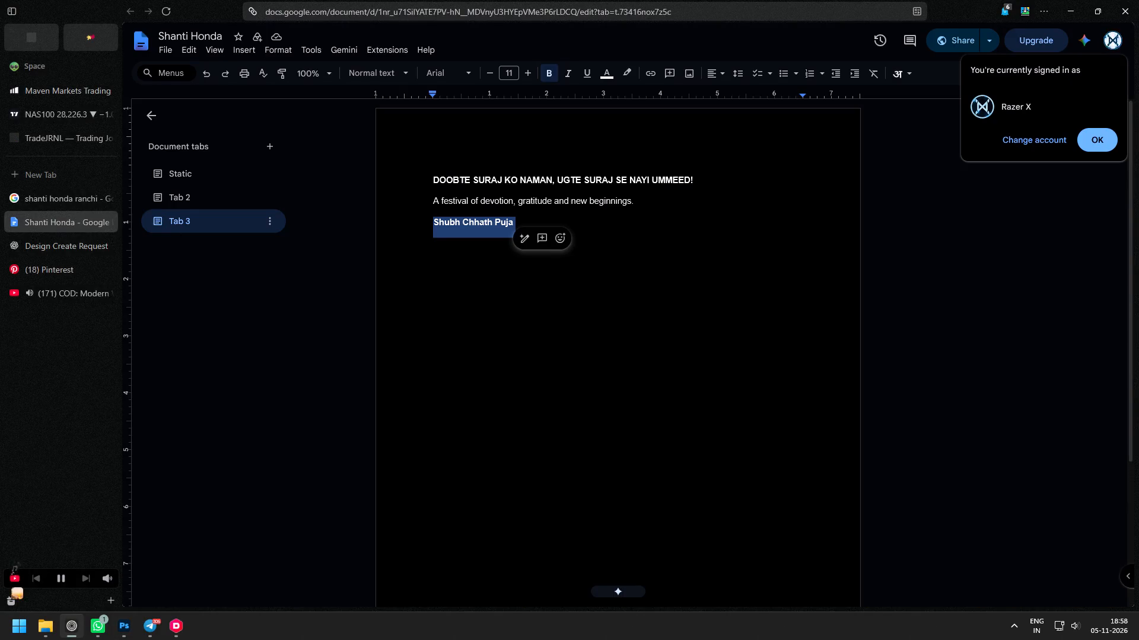
pyautogui.hotkey('ctrl', 'c')
pyautogui.click(122, 635)
pyautogui.hotkey('ctrl', 'v')
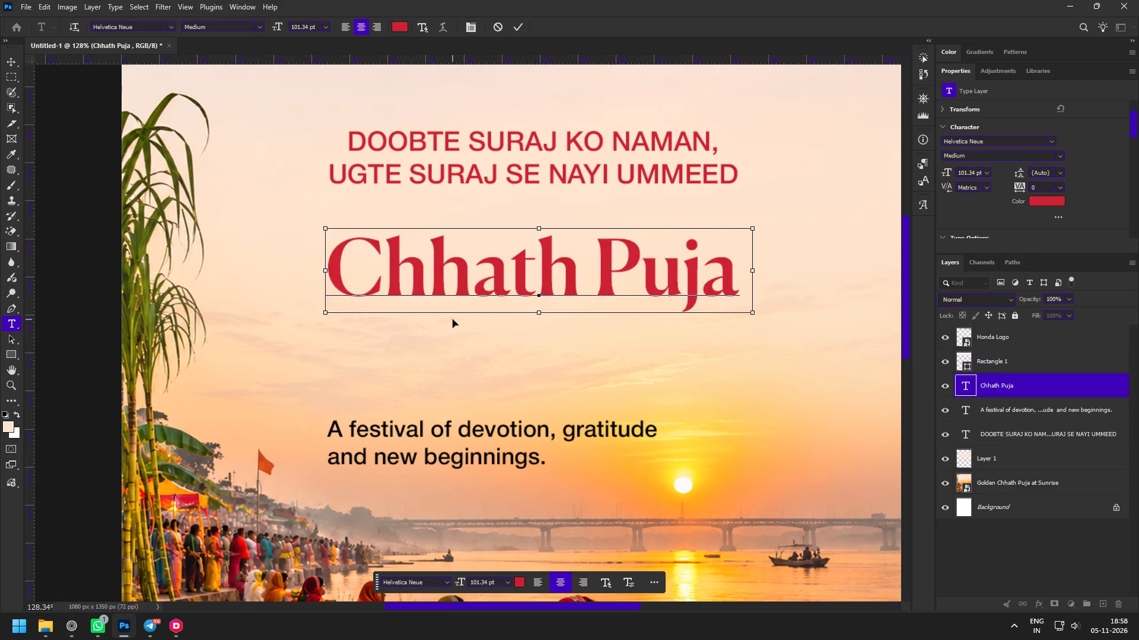
pyautogui.hotkey('ctrl', 'a')
pyautogui.press('super+v')
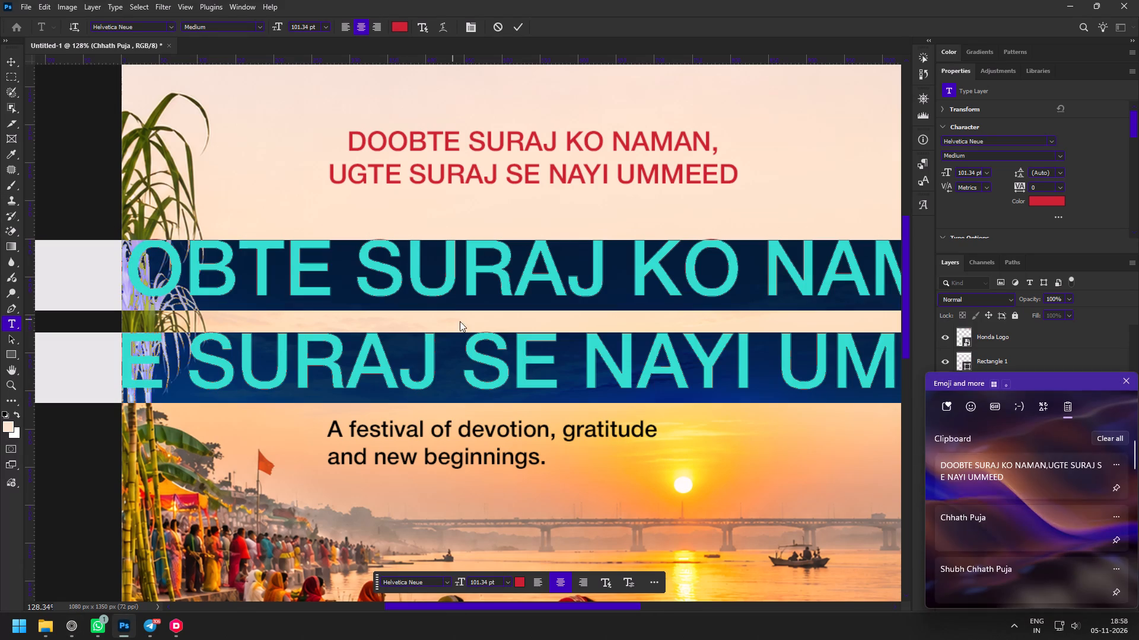
pyautogui.click(966, 578)
pyautogui.hotkey('ctrl', 'v')
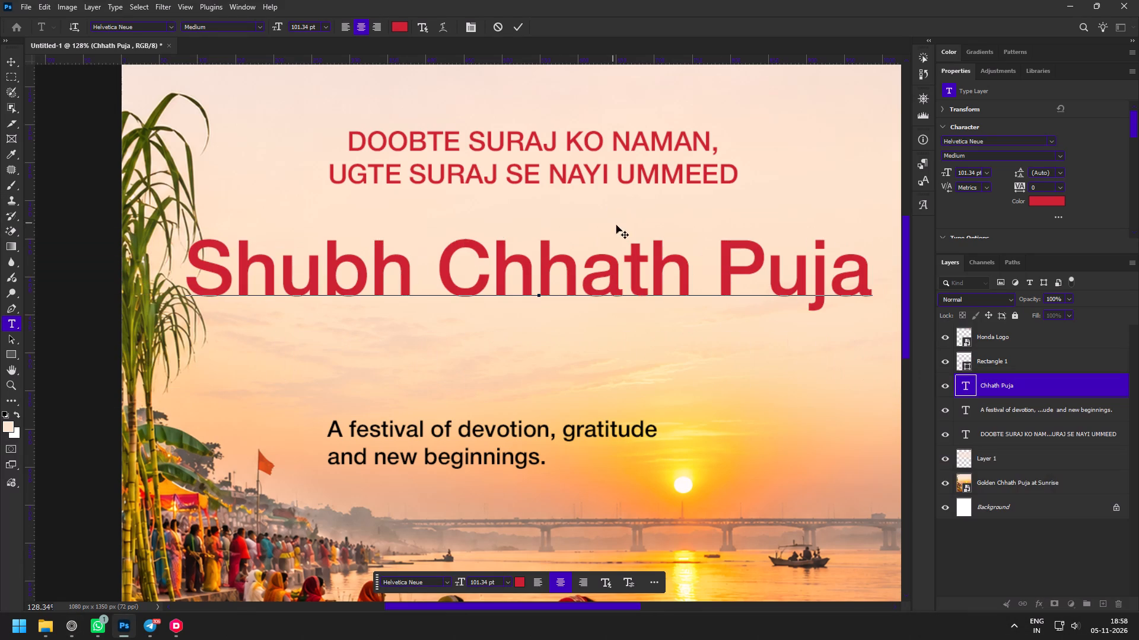
# Reduce the "Shubh Chhath Puja" text to 46 pt.
pyautogui.hotkey('ctrl', 'a')
pyautogui.moveTo(947, 173); pyautogui.dragTo(938, 172)
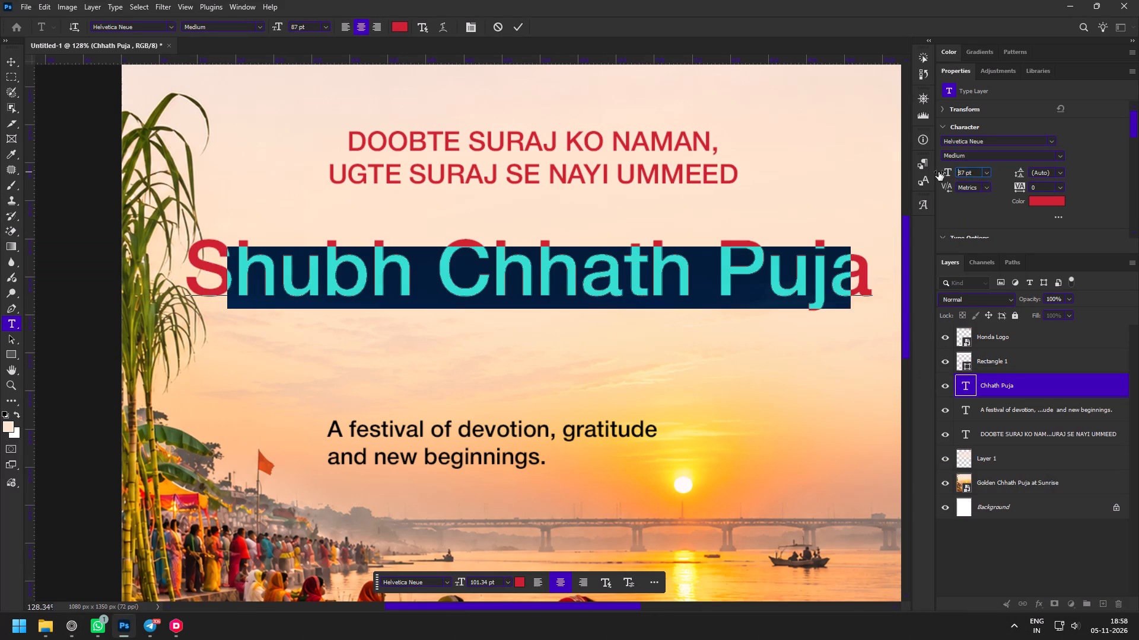
pyautogui.moveTo(938, 172); pyautogui.dragTo(915, 170)
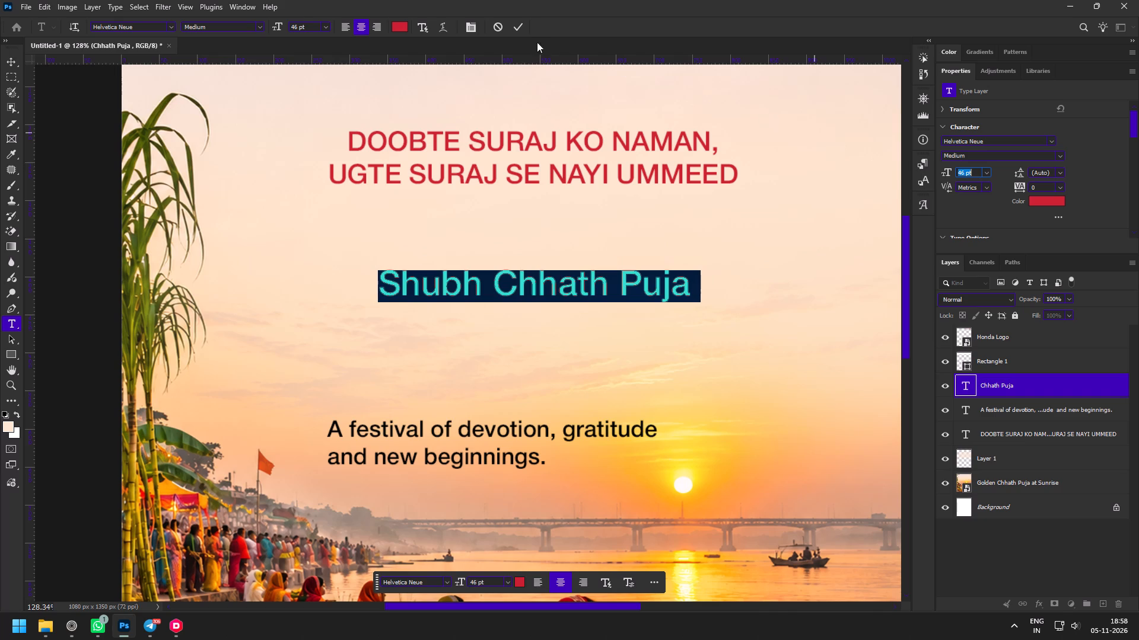
pyautogui.click(518, 17)
pyautogui.click(516, 30)
# Copy the uppercase headline's text and submit it in ChatGPT's "Change Text Case" chat.
pyautogui.press('z')
pyautogui.press('space')
pyautogui.moveTo(669, 264); pyautogui.dragTo(639, 325)
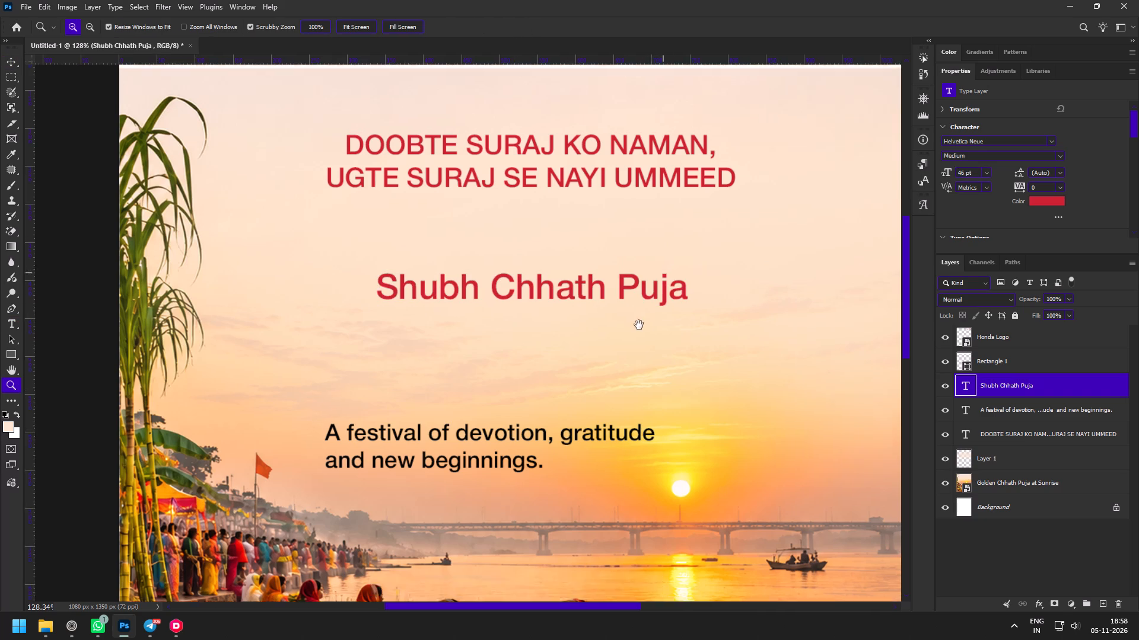
pyautogui.moveTo(639, 325); pyautogui.dragTo(631, 342)
pyautogui.press('v')
pyautogui.doubleClick(545, 223)
pyautogui.hotkey('ctrl', 'c')
pyautogui.click(513, 19)
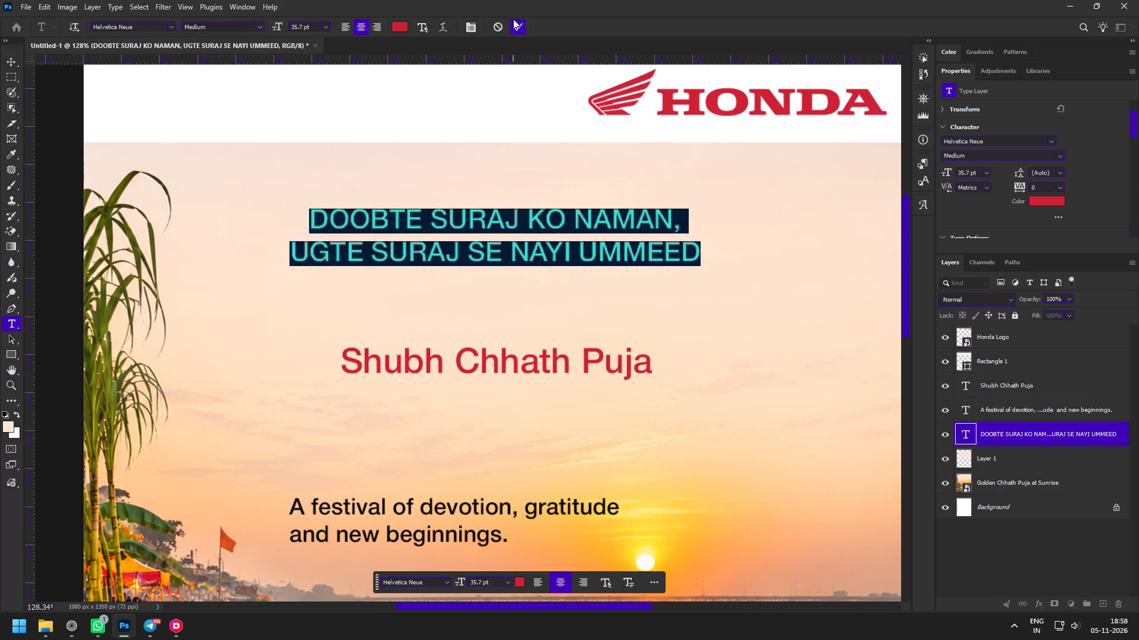
pyautogui.click(83, 626)
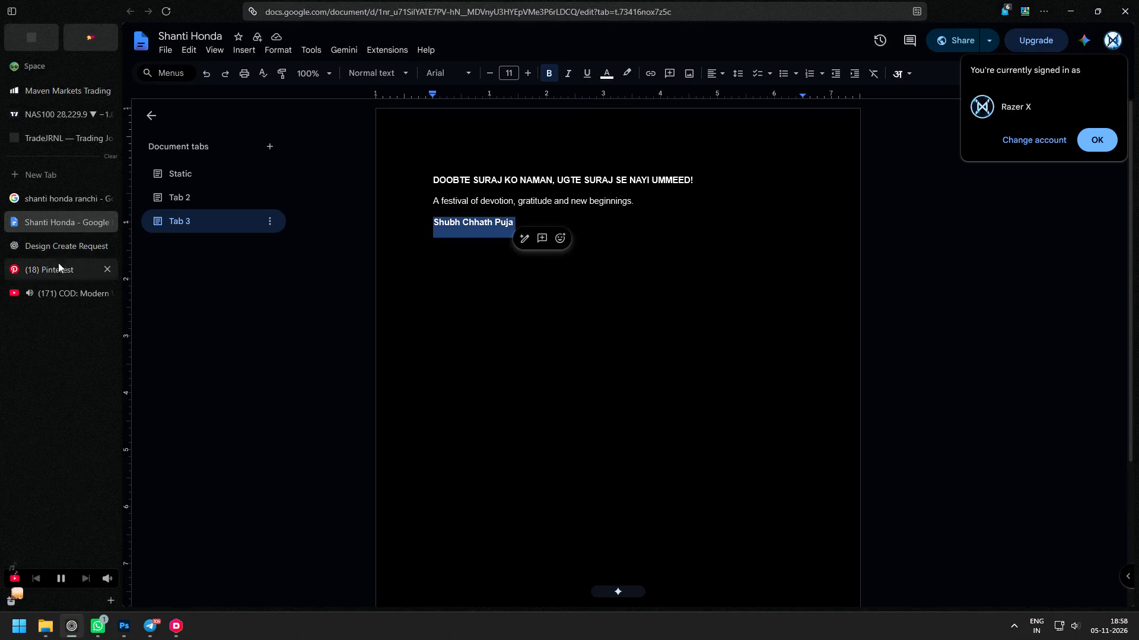
pyautogui.click(54, 247)
pyautogui.click(277, 337)
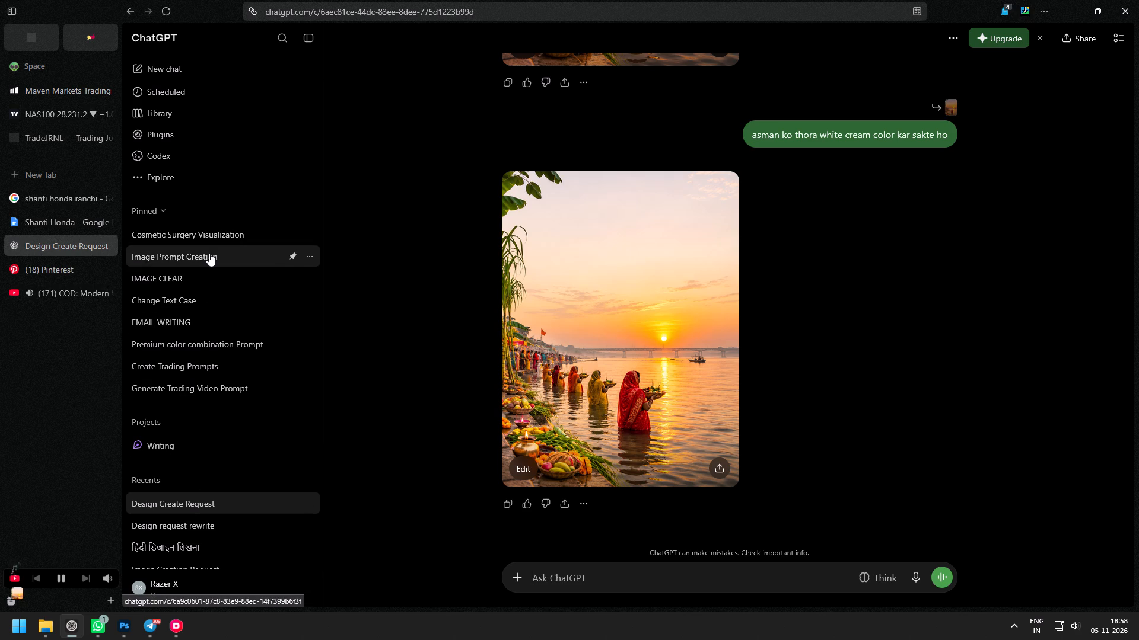
pyautogui.click(200, 273)
pyautogui.click(202, 305)
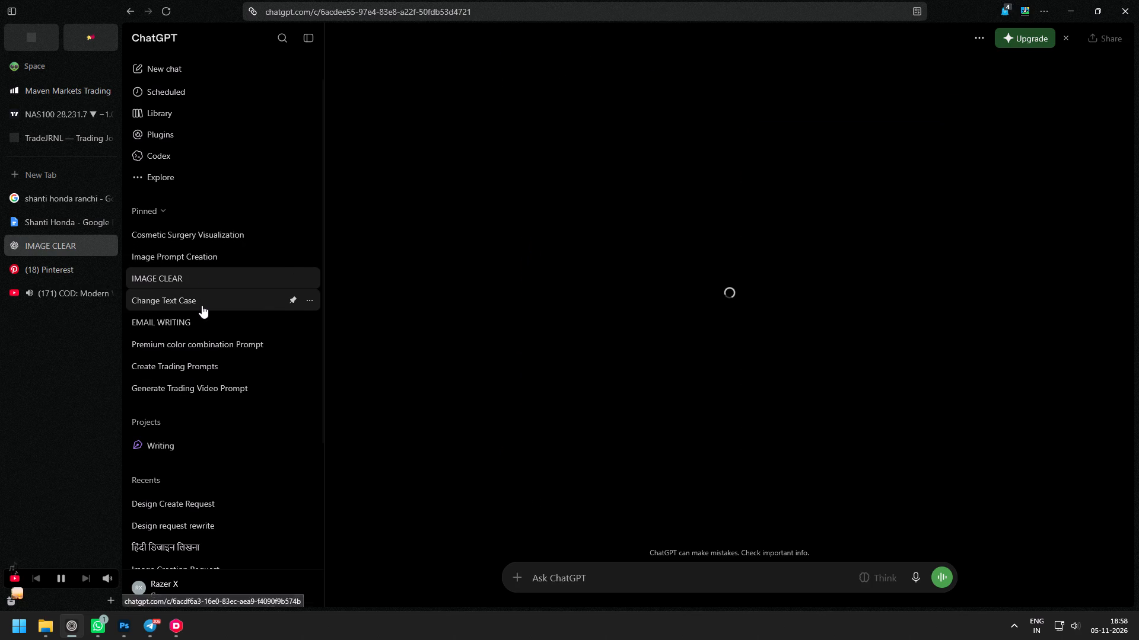
pyautogui.hotkey('ctrl', 'v')
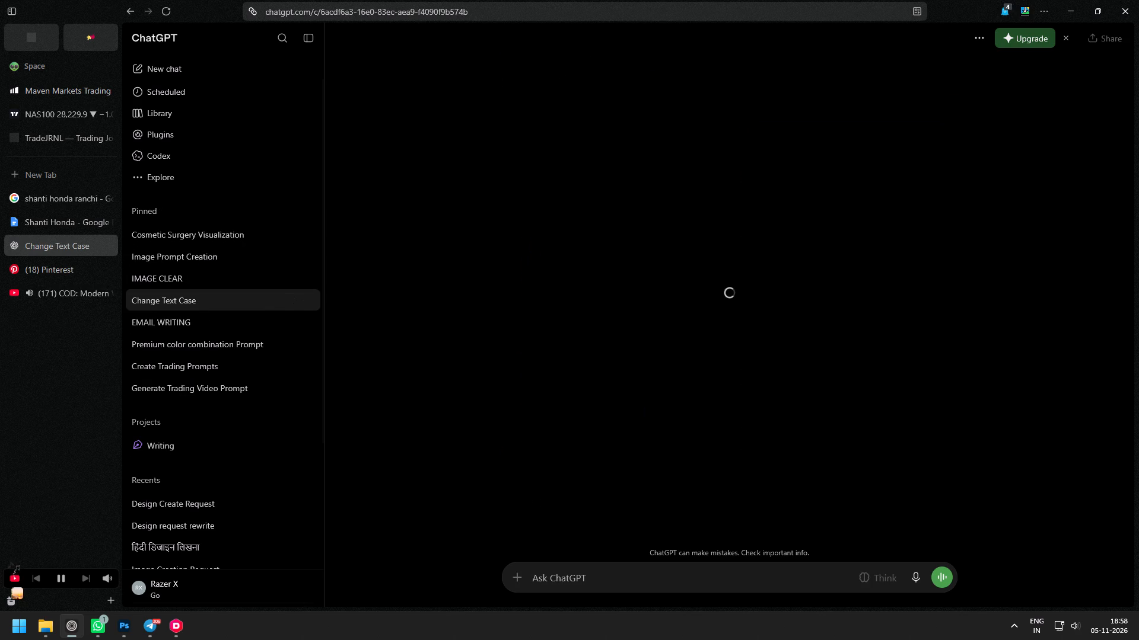
pyautogui.press('Return')
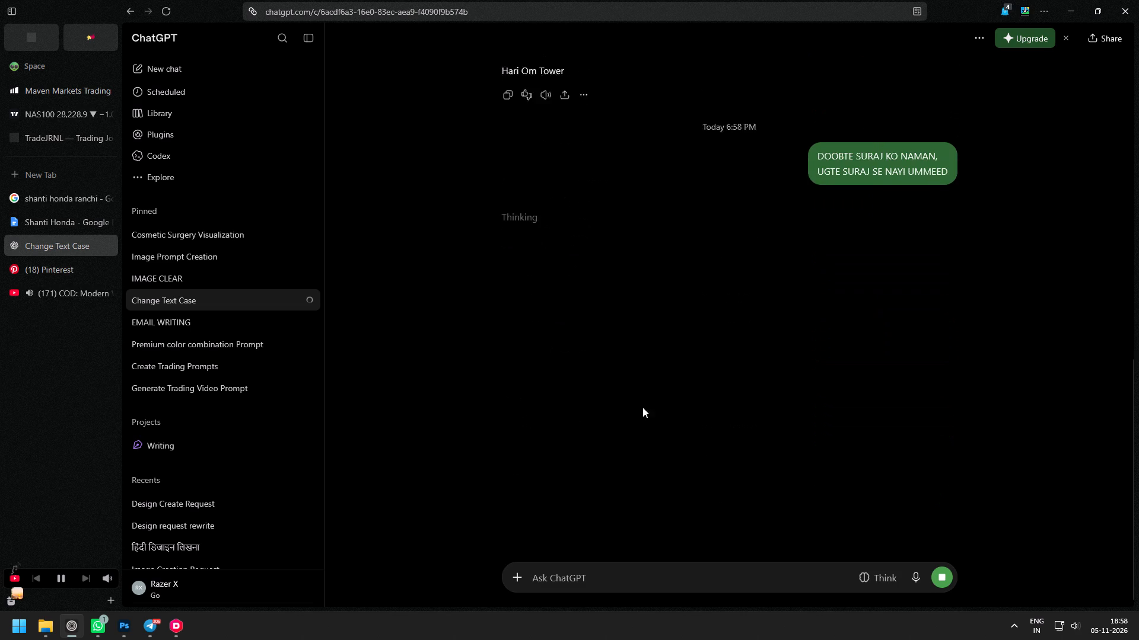
# Replace the headline in Photoshop with ChatGPT's title-case version, "Doobte Suraj Ko Naman, Ugte Suraj Se Nayi Ummeed.".
pyautogui.click(59, 302)
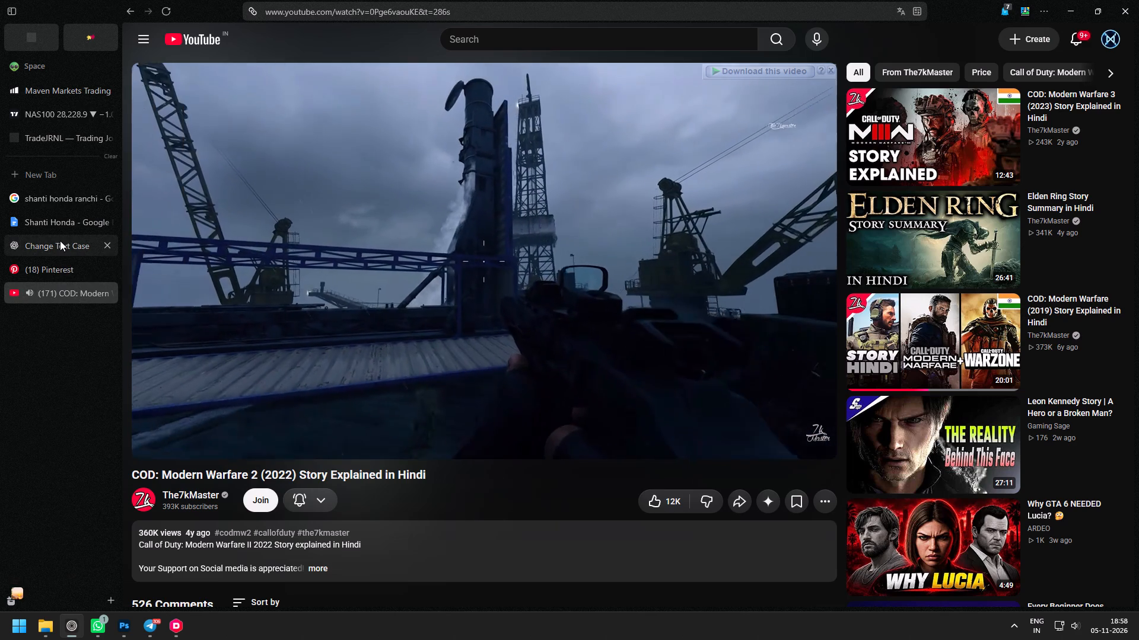
pyautogui.click(60, 240)
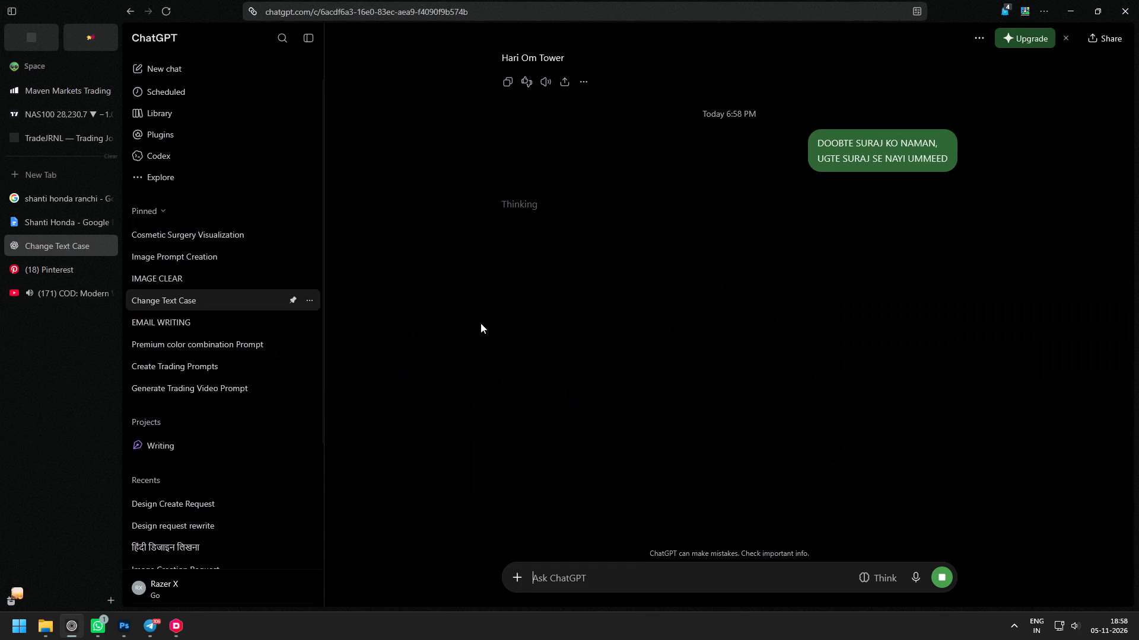
pyautogui.moveTo(502, 216); pyautogui.dragTo(631, 239)
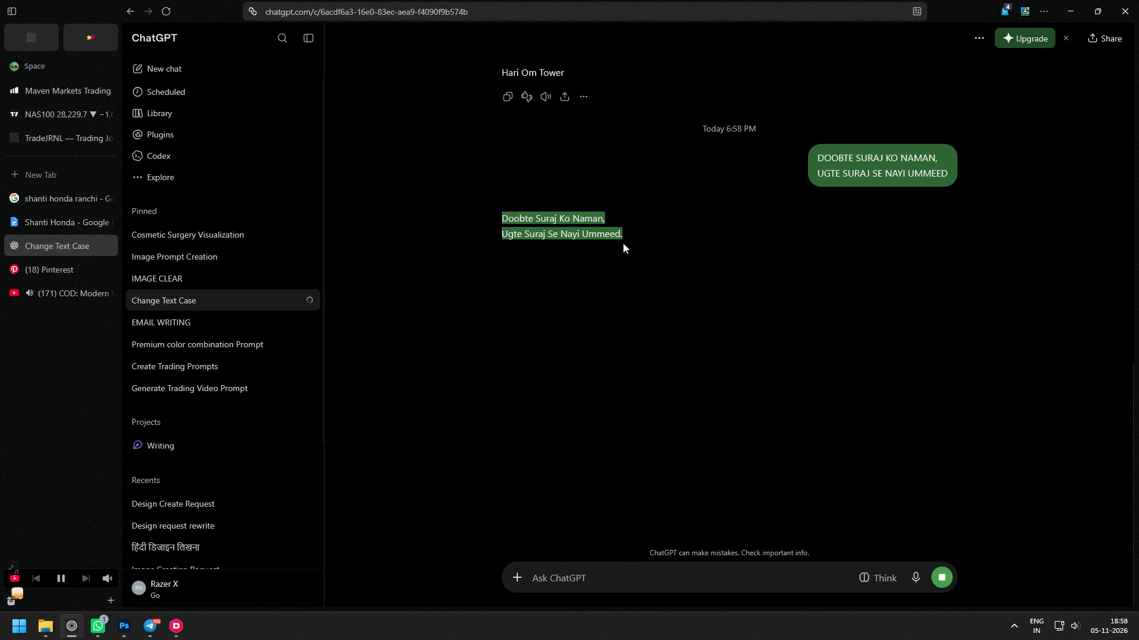
pyautogui.hotkey('ctrl', 'c')
pyautogui.click(128, 631)
pyautogui.doubleClick(454, 239)
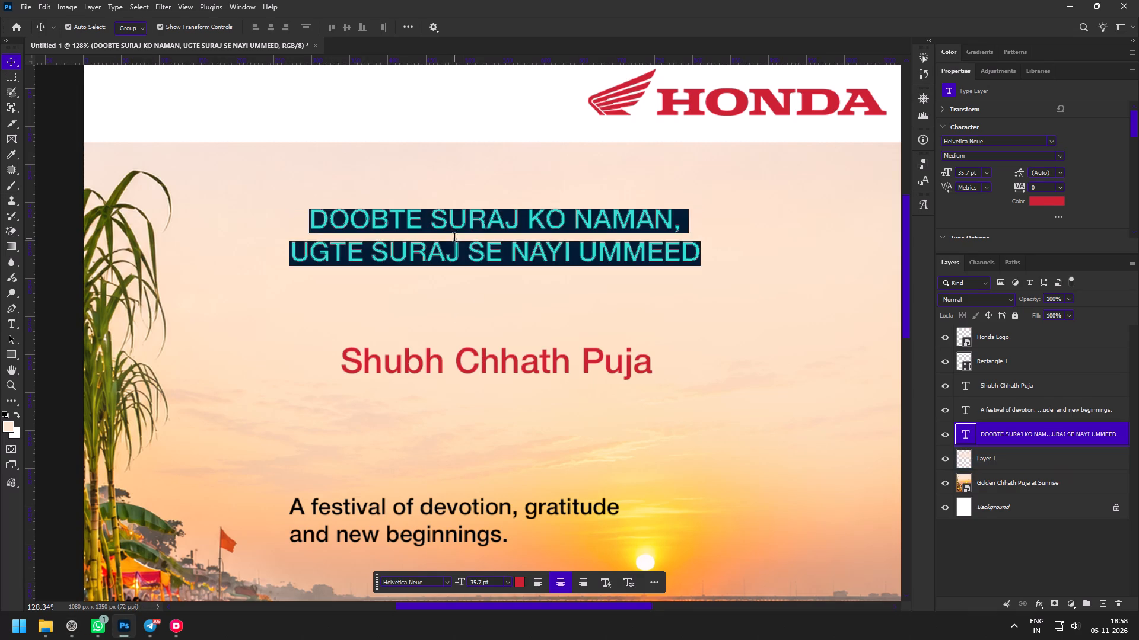
pyautogui.hotkey('ctrl', 'v')
pyautogui.hotkey('ctrl', 'Return')
# Centre the title-case headline horizontally on the canvas by aligning it with the full-width Layer 1.
pyautogui.press('z')
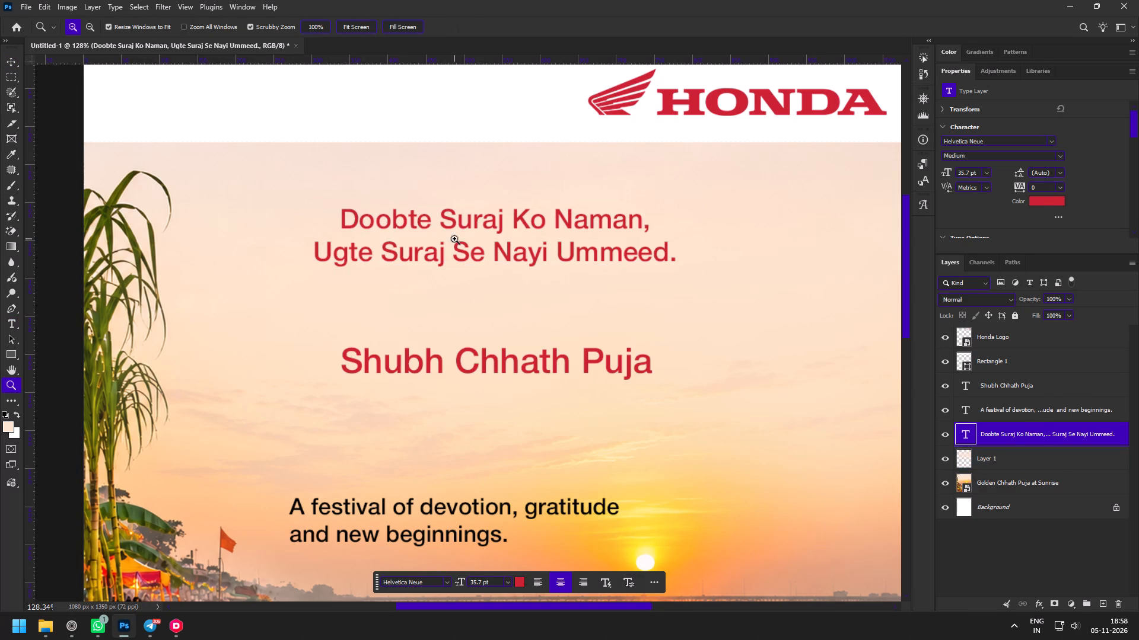
pyautogui.moveTo(456, 286); pyautogui.dragTo(427, 276)
pyautogui.moveTo(405, 272); pyautogui.dragTo(427, 281)
pyautogui.press('v')
pyautogui.moveTo(514, 250); pyautogui.dragTo(523, 251)
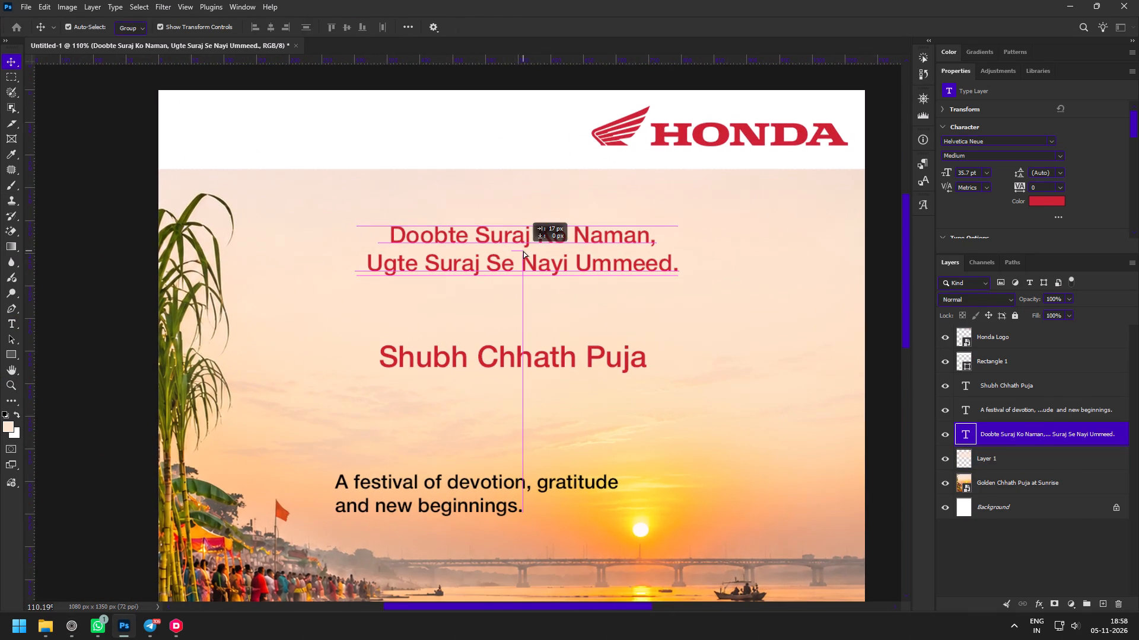
pyautogui.moveTo(523, 251); pyautogui.dragTo(523, 251)
pyautogui.keyDown('shift'); pyautogui.click(536, 375); pyautogui.keyUp('shift')
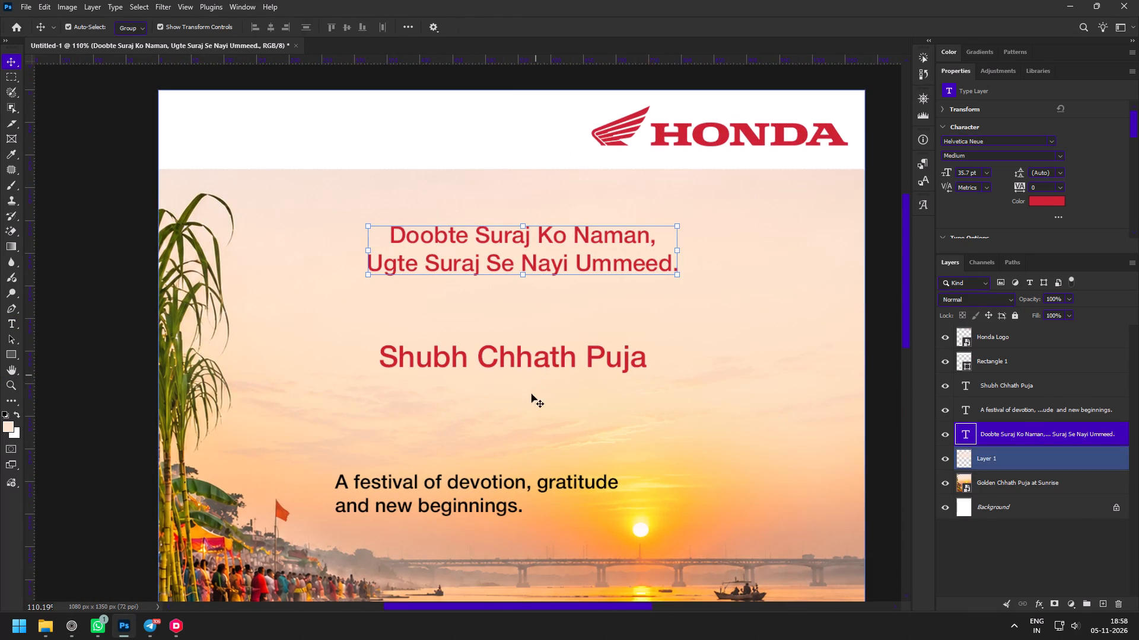
pyautogui.click(499, 245)
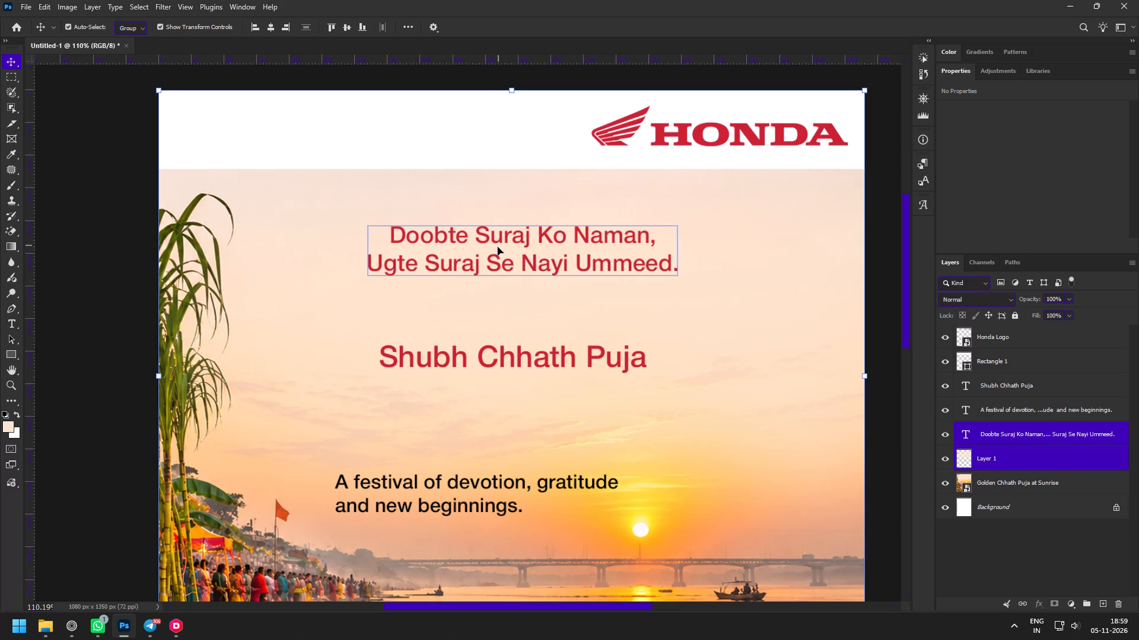
pyautogui.click(887, 260)
pyautogui.click(593, 239)
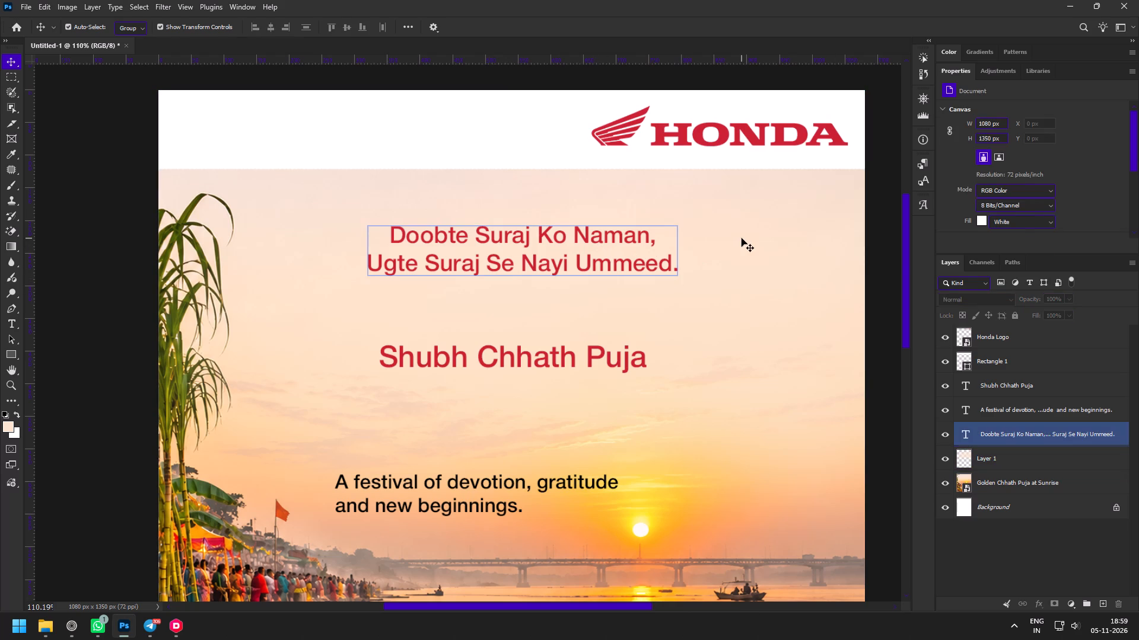
pyautogui.keyDown('shift'); pyautogui.click(742, 238); pyautogui.keyUp('shift')
pyautogui.click(271, 23)
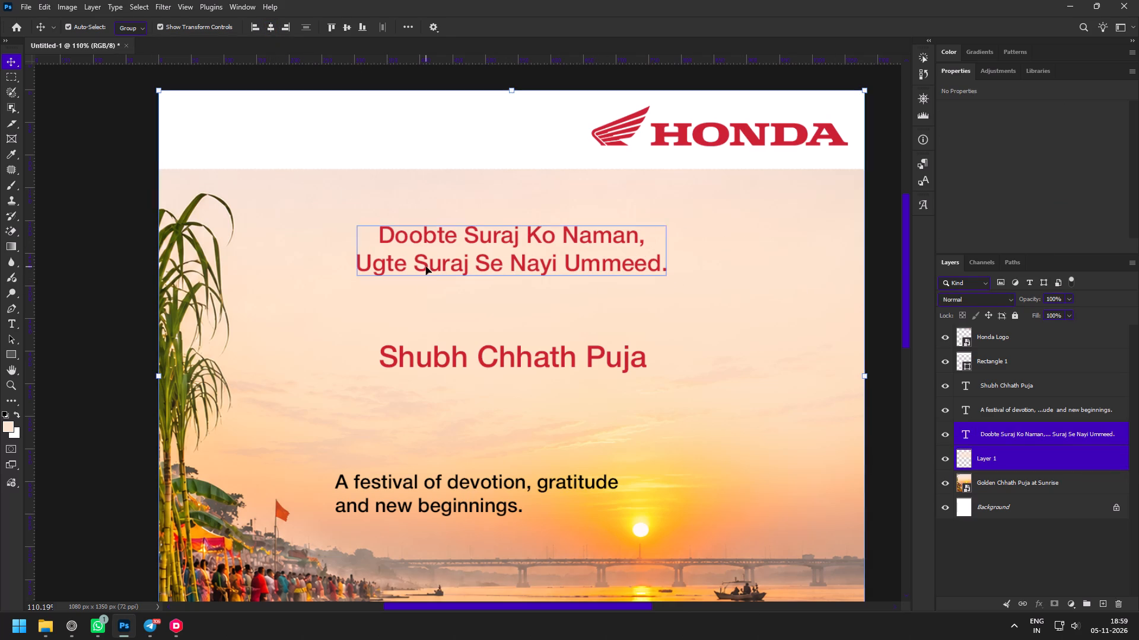
# Move "Shubh Chhath Puja" straight down to just above the tagline.
pyautogui.press('z')
pyautogui.press('v')
pyautogui.click(447, 497)
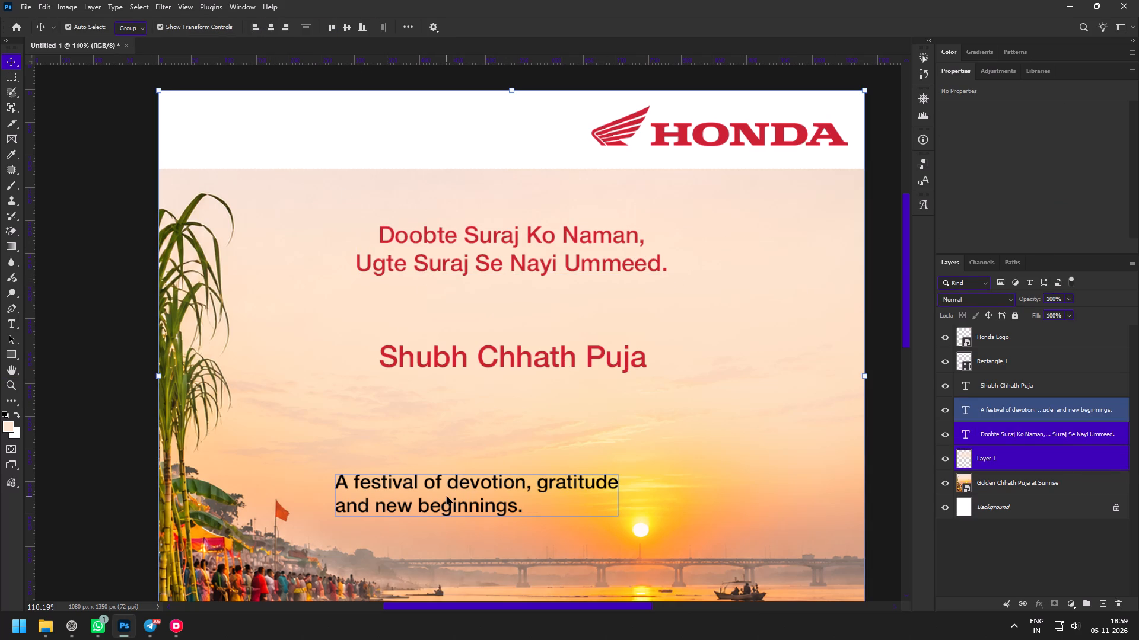
pyautogui.click(532, 360)
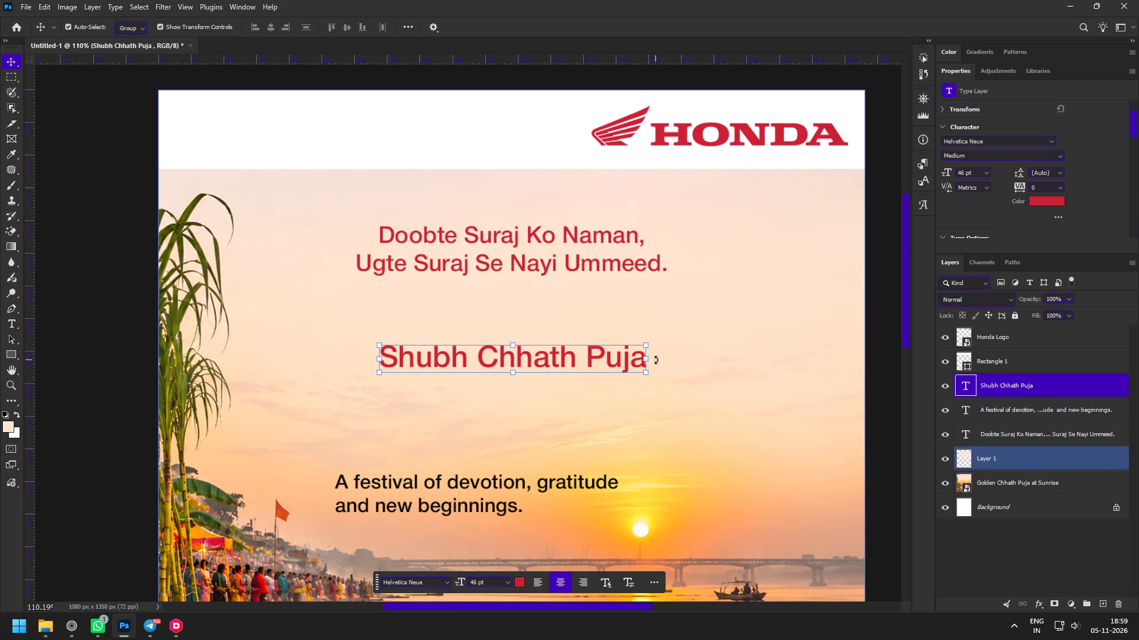
pyautogui.moveTo(476, 361); pyautogui.dragTo(475, 419)
# Scale the headline up from its centre to about 143% (51 pt) and shift it slightly down.
pyautogui.click(504, 222)
pyautogui.click(509, 235)
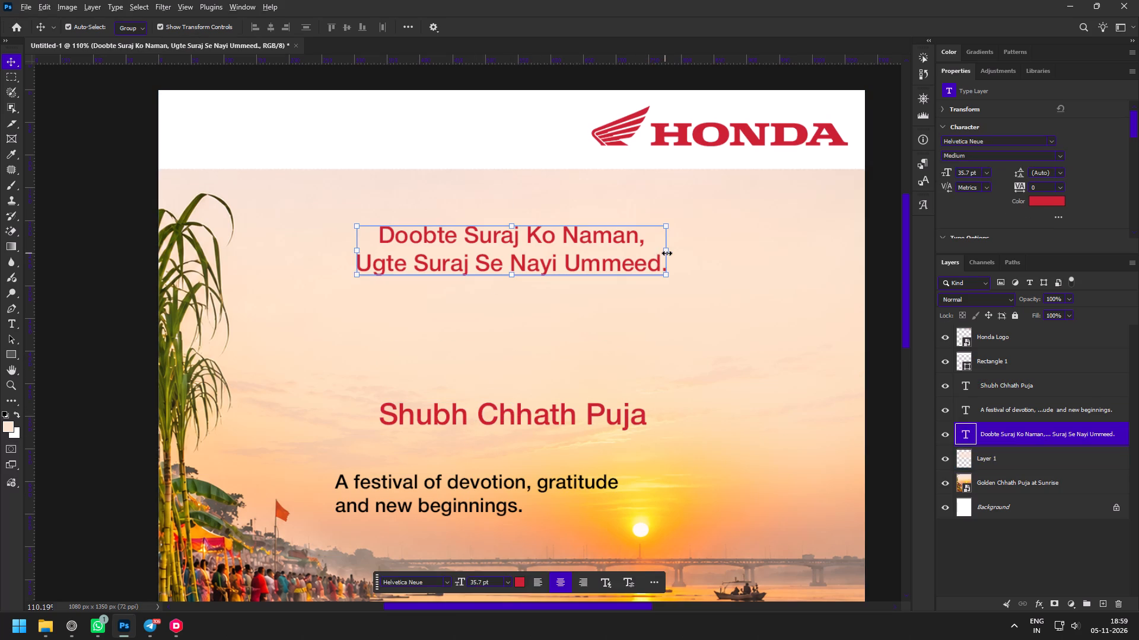
pyautogui.keyDown('alt'); pyautogui.moveTo(666, 253); pyautogui.dragTo(733, 253); pyautogui.keyUp('alt')
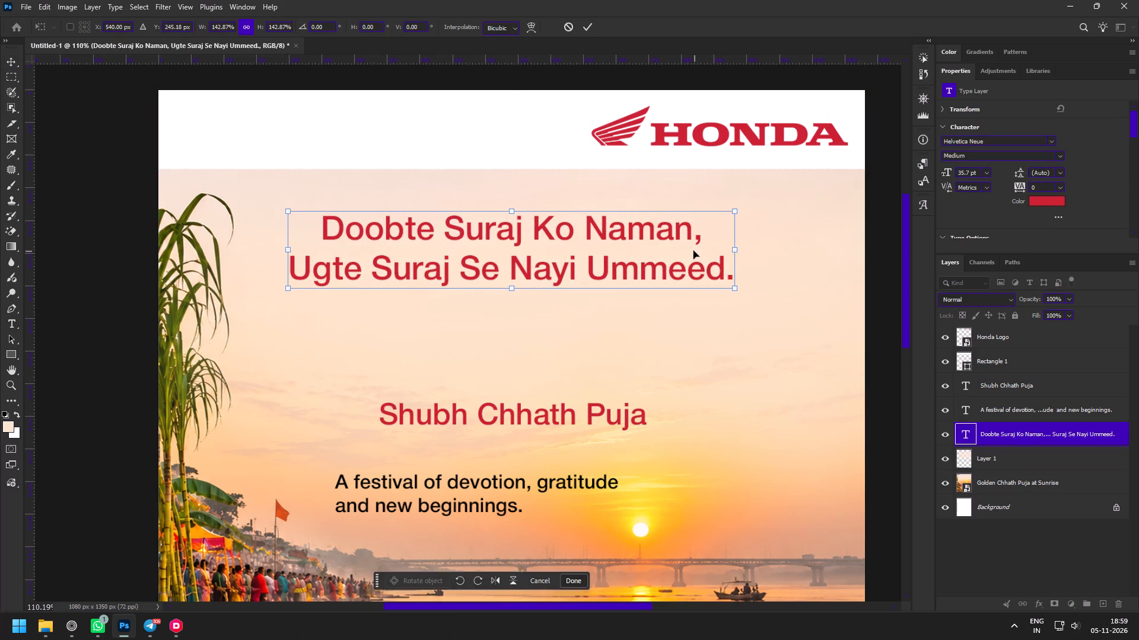
pyautogui.moveTo(693, 251); pyautogui.dragTo(695, 257)
pyautogui.click(584, 24)
# Move the tagline straight up into the gap between the headline and "Shubh Chhath Puja".
pyautogui.press('z')
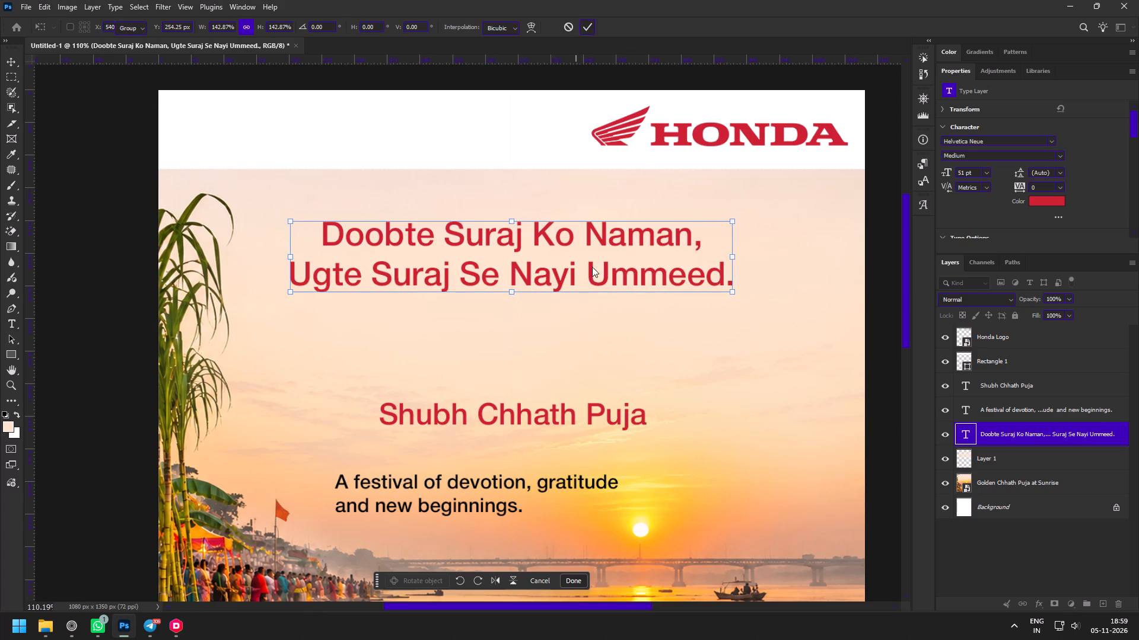
pyautogui.moveTo(606, 313); pyautogui.dragTo(532, 260)
pyautogui.press('space')
pyautogui.press('space')
pyautogui.press('space')
pyautogui.moveTo(604, 322); pyautogui.dragTo(589, 233)
pyautogui.moveTo(552, 166); pyautogui.dragTo(580, 201)
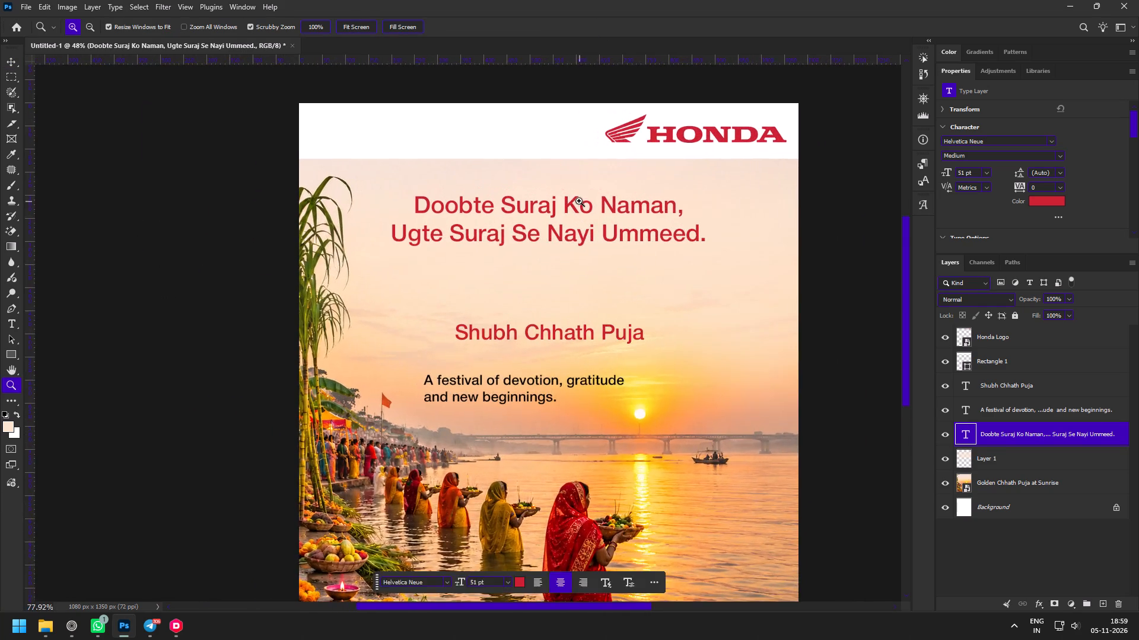
pyautogui.moveTo(553, 167); pyautogui.dragTo(567, 194)
pyautogui.press('v')
pyautogui.click(488, 442)
pyautogui.keyDown('shift'); pyautogui.moveTo(492, 440); pyautogui.dragTo(492, 335); pyautogui.keyUp('shift')
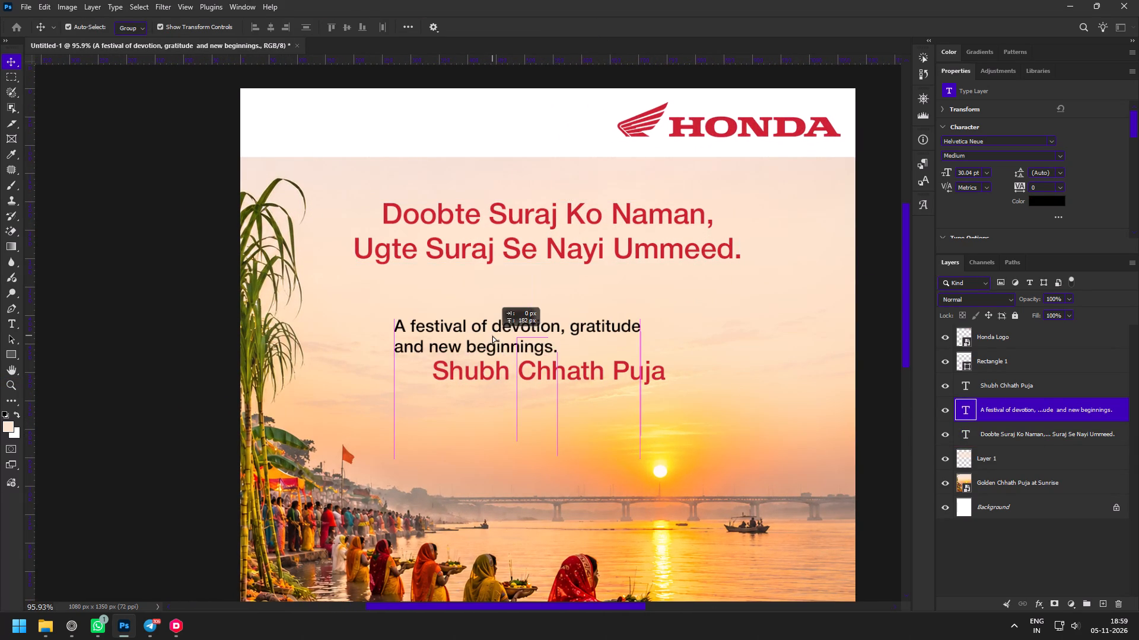
pyautogui.keyDown('shift'); pyautogui.moveTo(492, 335); pyautogui.dragTo(494, 312); pyautogui.keyUp('shift')
# Glance at the copy in the Shanti Honda Google Doc and centre-align the tagline's text in Photoshop.
pyautogui.click(71, 631)
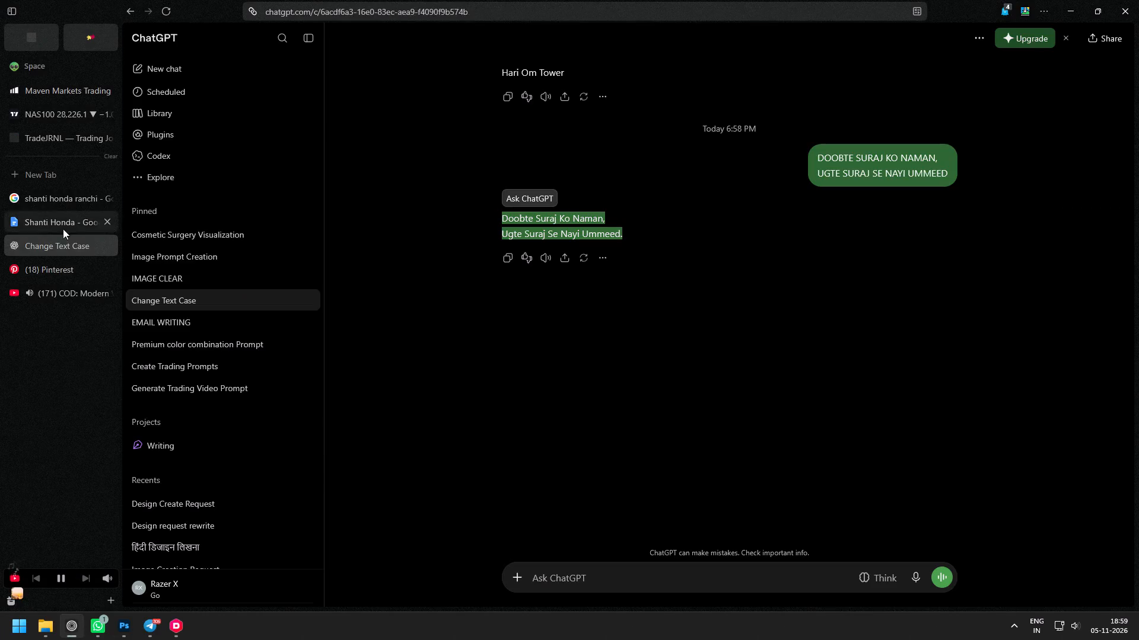
pyautogui.click(63, 229)
pyautogui.click(62, 229)
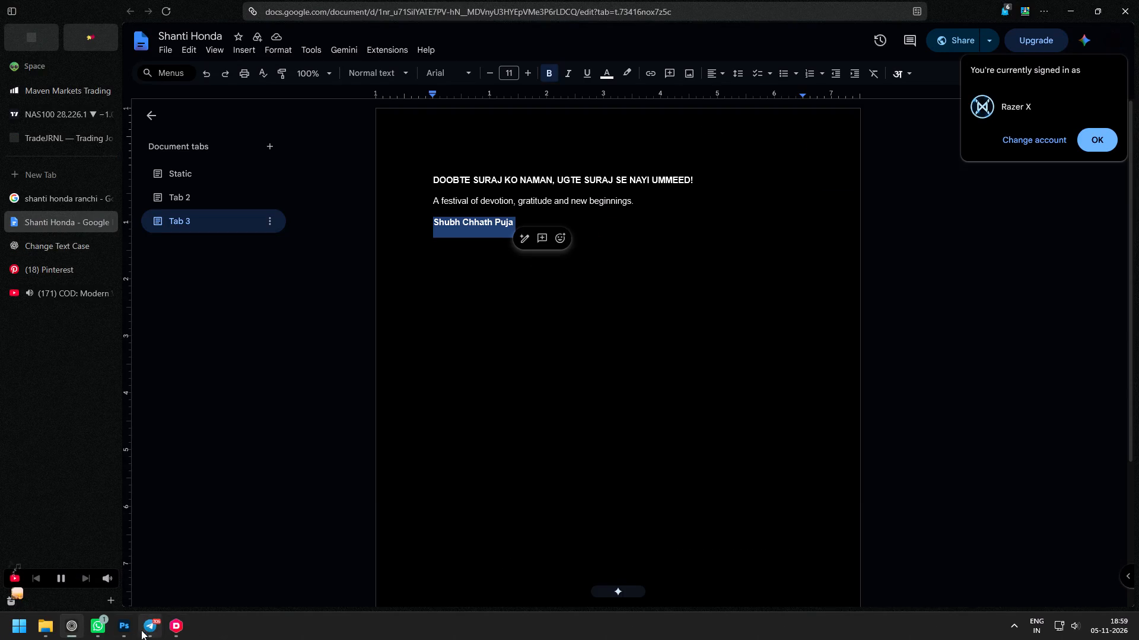
pyautogui.click(129, 631)
pyautogui.doubleClick(460, 311)
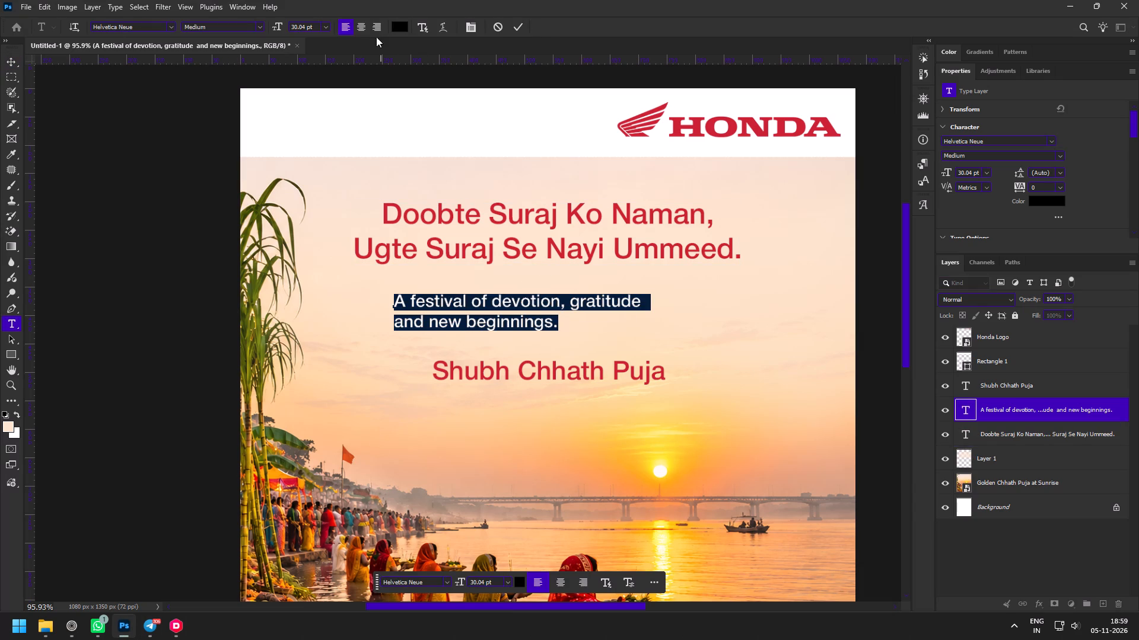
pyautogui.click(364, 25)
pyautogui.click(518, 27)
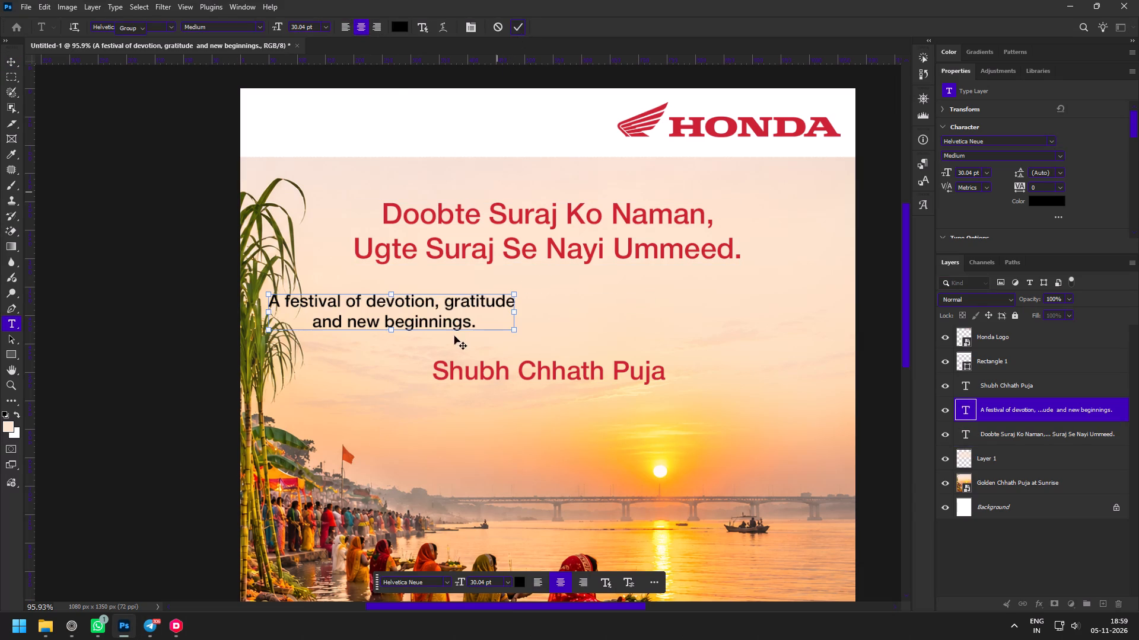
# Move the tagline to the horizontal centre of the headline, then up about 27 px to sit just beneath it.
pyautogui.moveTo(426, 311); pyautogui.dragTo(577, 306)
pyautogui.moveTo(575, 309); pyautogui.dragTo(576, 291)
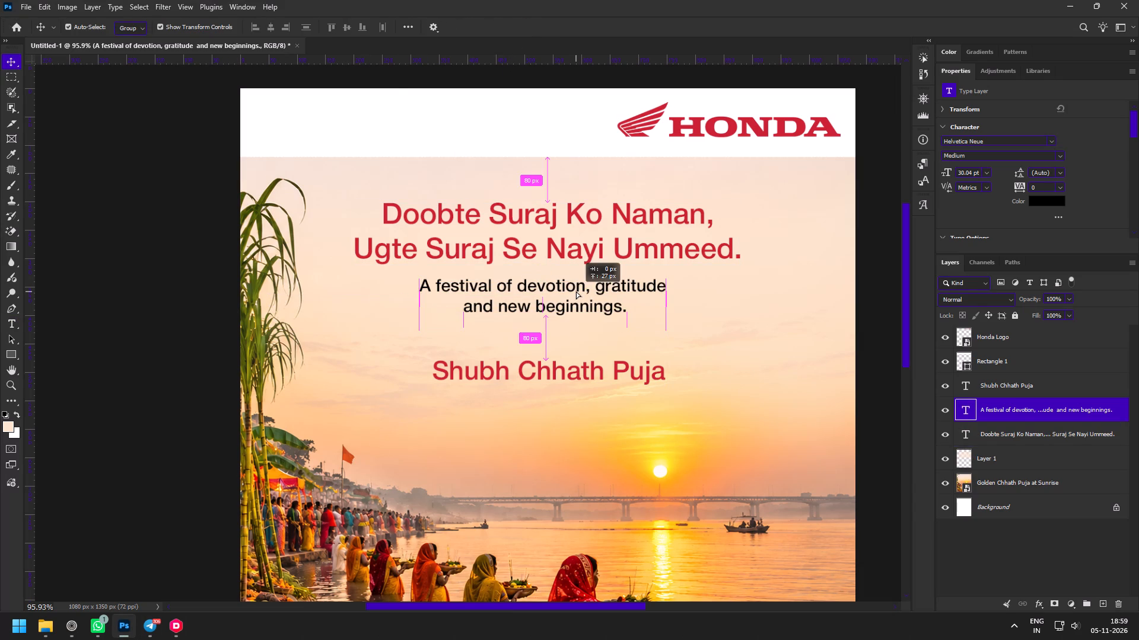
pyautogui.moveTo(576, 291); pyautogui.dragTo(576, 290)
# Move "Shubh Chhath Puja" straight up, closer to the tagline.
pyautogui.press('z')
pyautogui.moveTo(513, 324); pyautogui.dragTo(531, 340)
pyautogui.press('v')
pyautogui.click(543, 387)
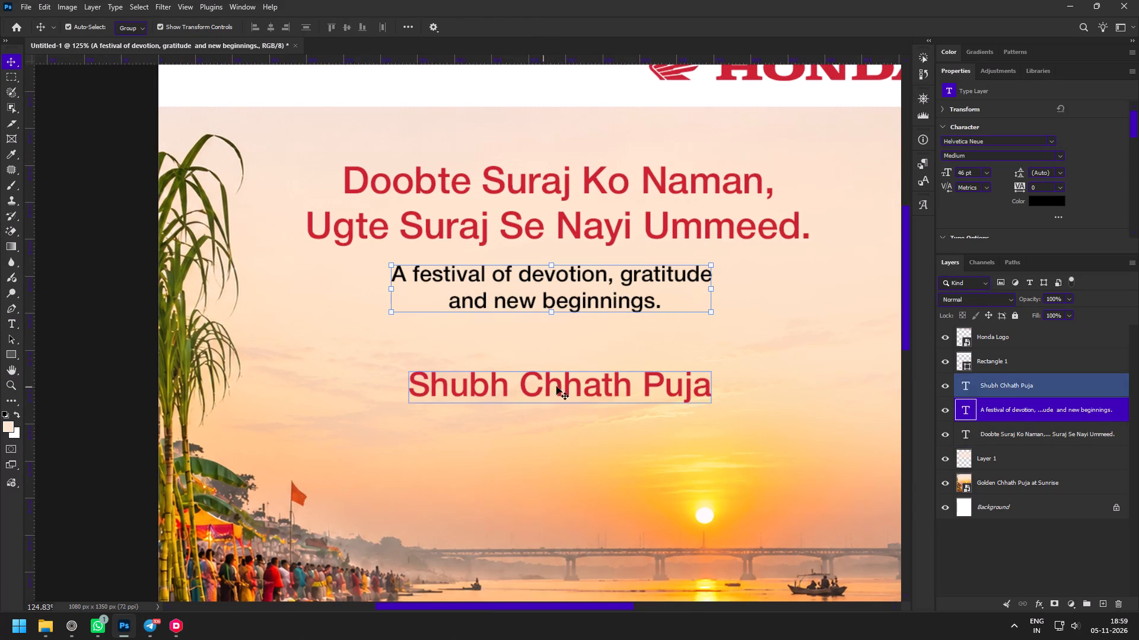
pyautogui.moveTo(585, 388); pyautogui.dragTo(581, 362)
# Draw a horizontal divider line about 209 px long between the tagline and "Shubh Chhath Puja".
pyautogui.rightClick(12, 351)
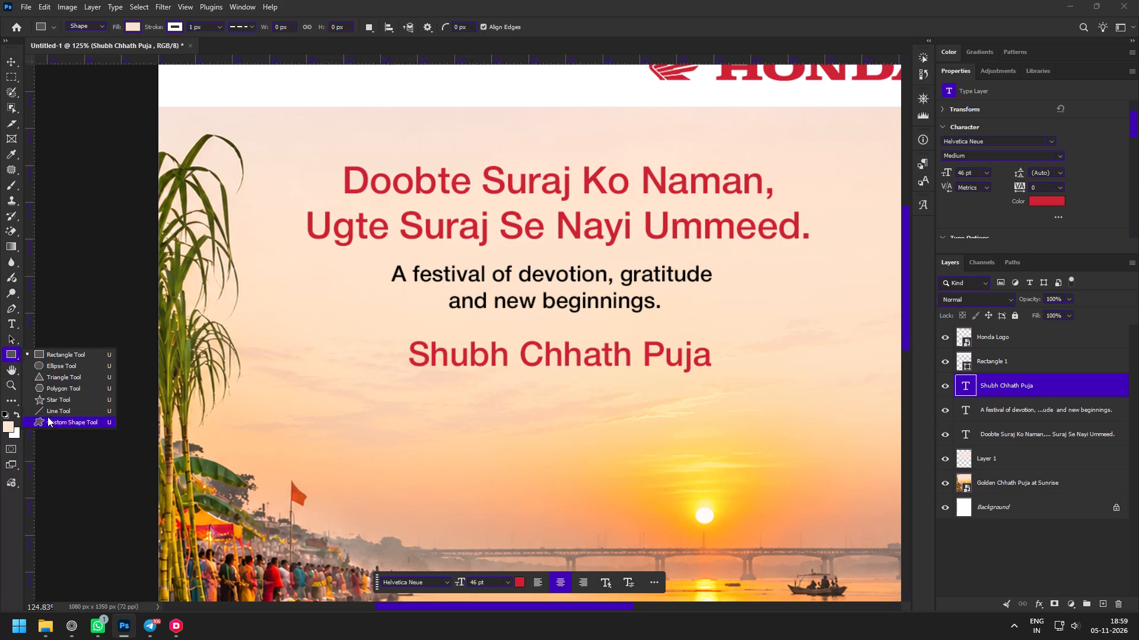
pyautogui.click(56, 407)
pyautogui.moveTo(472, 327); pyautogui.dragTo(626, 330)
# Set the divider line's stroke to the same red as the headline.
pyautogui.press('z')
pyautogui.press('z')
pyautogui.moveTo(575, 284); pyautogui.dragTo(591, 306)
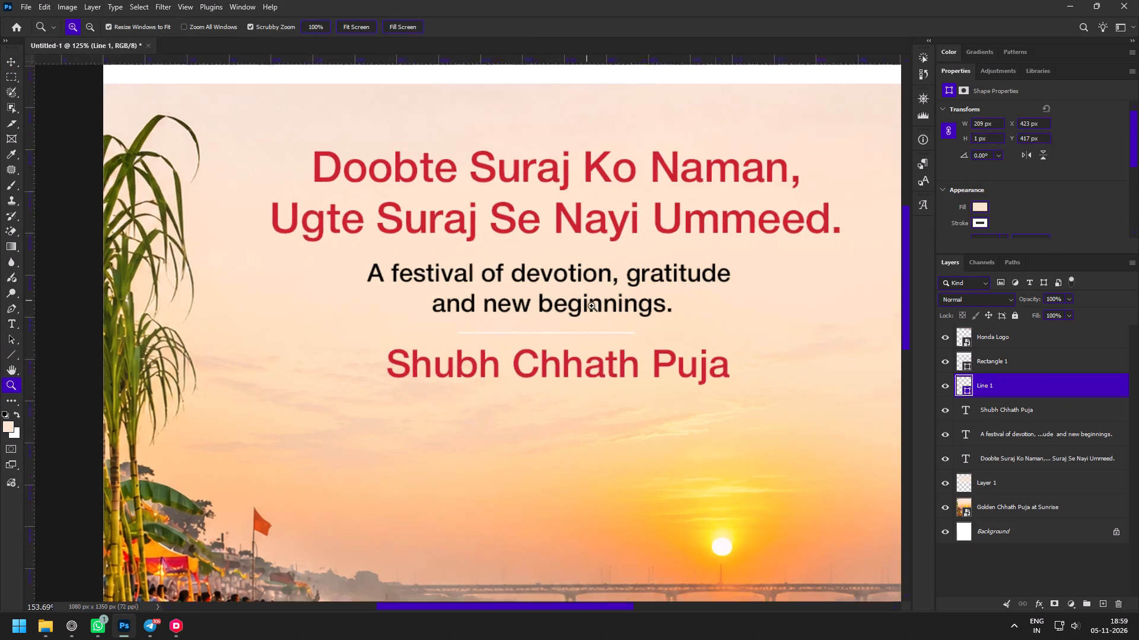
pyautogui.moveTo(591, 306); pyautogui.dragTo(602, 318)
pyautogui.press('v')
pyautogui.scroll(-1, 1004, 206)
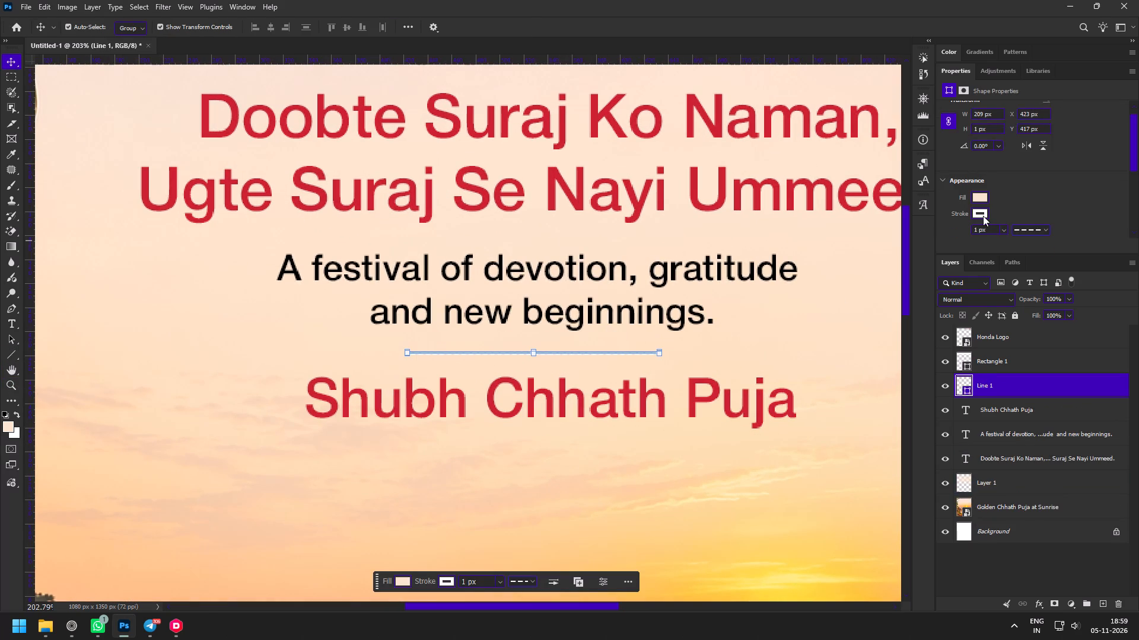
pyautogui.click(983, 216)
pyautogui.click(972, 279)
# Move "Shubh Chhath Puja" about 11 px sideways so it is centred beneath the divider line.
pyautogui.press('z')
pyautogui.moveTo(556, 274); pyautogui.dragTo(569, 287)
pyautogui.press('v')
pyautogui.click(521, 426)
pyautogui.moveTo(578, 427); pyautogui.dragTo(562, 425)
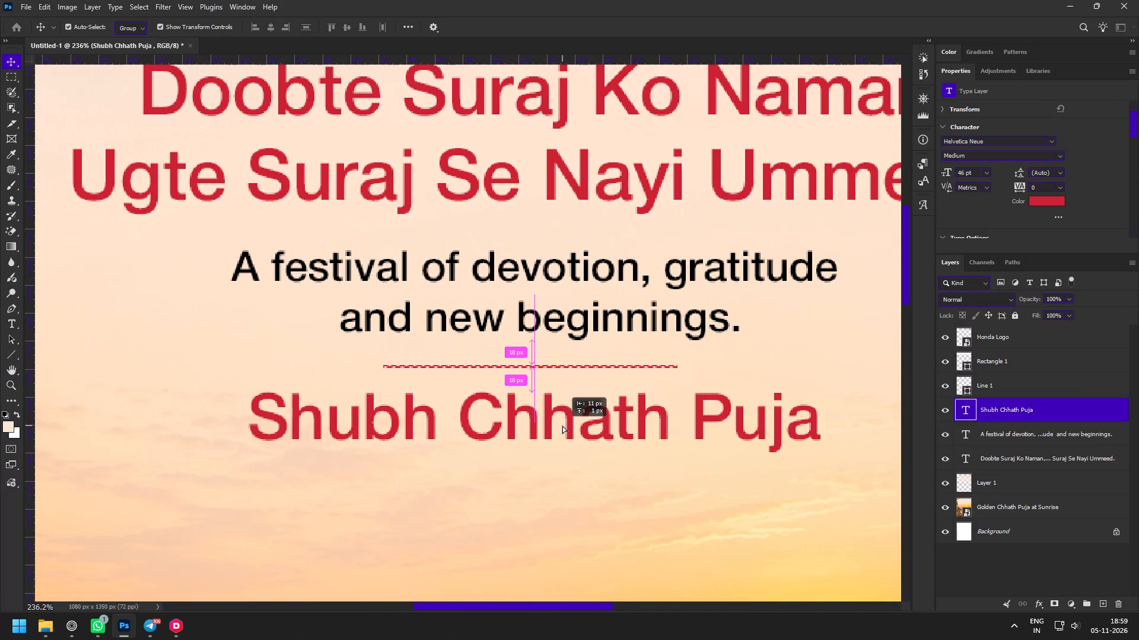
pyautogui.moveTo(562, 425); pyautogui.dragTo(566, 425)
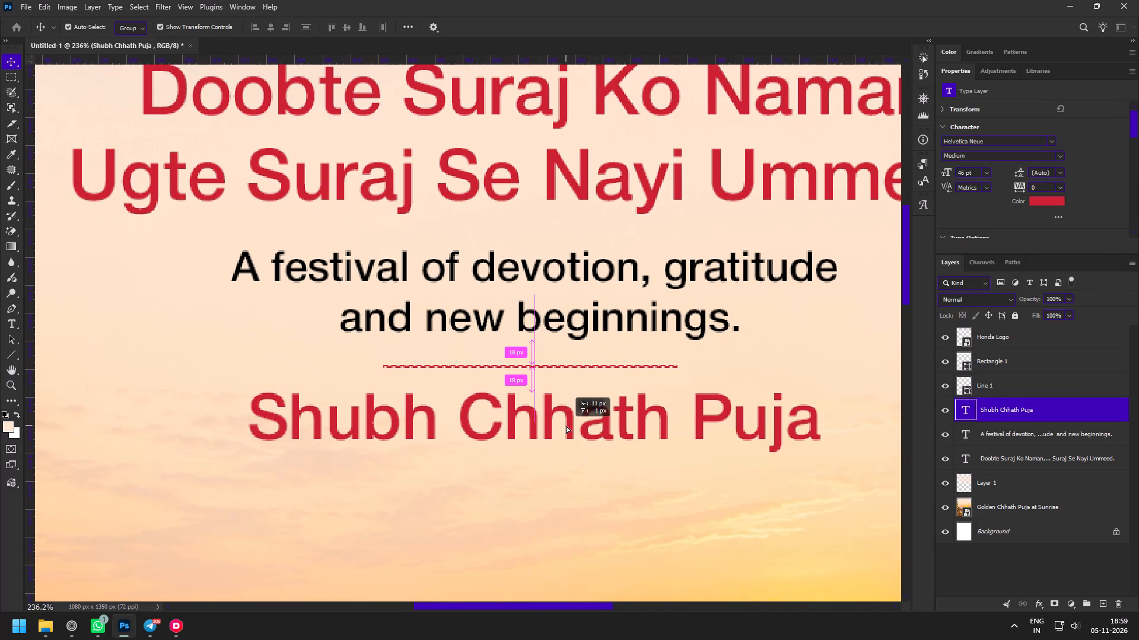
pyautogui.moveTo(566, 425); pyautogui.dragTo(566, 427)
# Examine the text block's spacing and the overall layout of the post.
pyautogui.press('z')
pyautogui.moveTo(620, 465); pyautogui.dragTo(588, 430)
pyautogui.press('space')
pyautogui.press('space')
pyautogui.press('space')
pyautogui.press('space')
pyautogui.press('space')
pyautogui.press('space')
pyautogui.moveTo(607, 459); pyautogui.dragTo(574, 300)
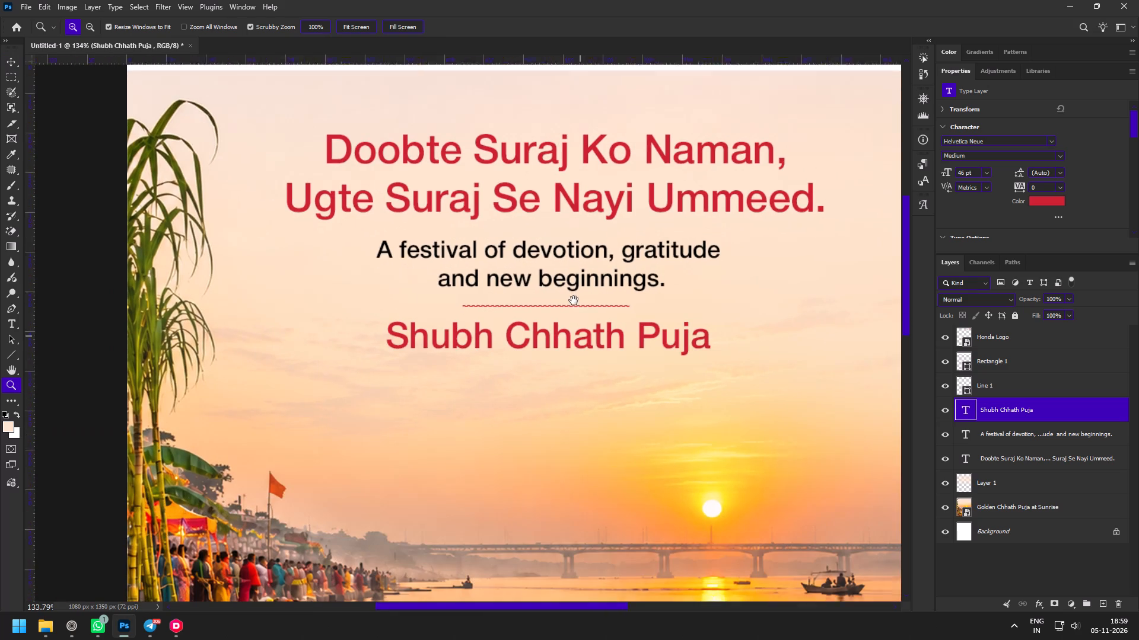
pyautogui.moveTo(574, 300); pyautogui.dragTo(574, 299)
pyautogui.press('z')
pyautogui.moveTo(607, 270); pyautogui.dragTo(619, 289)
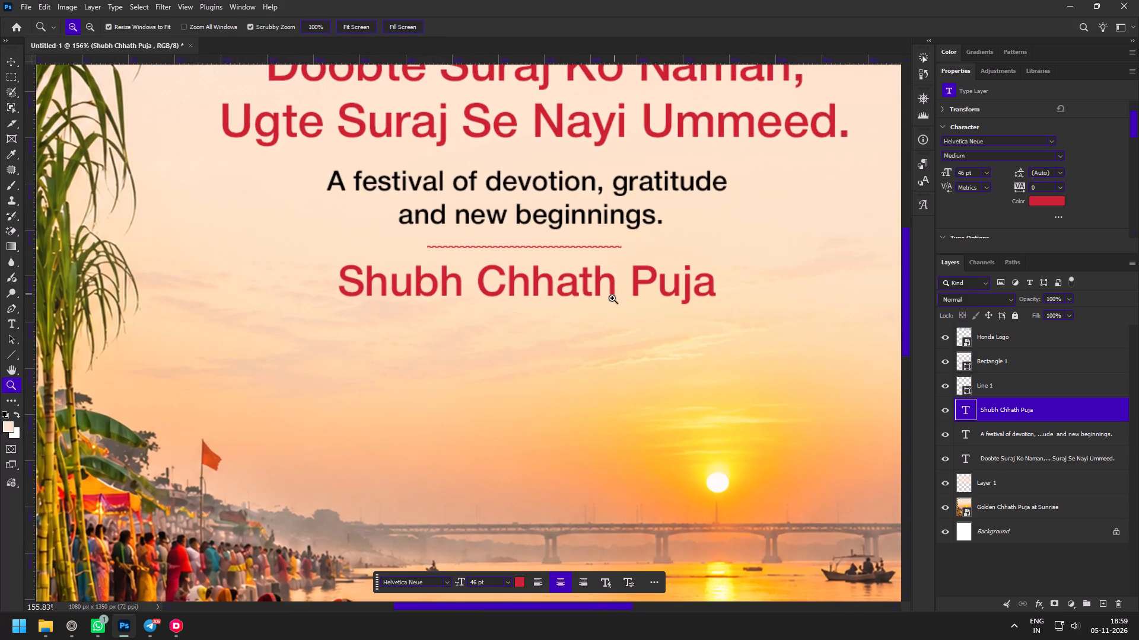
pyautogui.moveTo(618, 321); pyautogui.dragTo(568, 287)
pyautogui.press('space')
pyautogui.press('space')
pyautogui.press('space')
pyautogui.press('space')
pyautogui.moveTo(618, 348); pyautogui.dragTo(589, 278)
pyautogui.moveTo(562, 234); pyautogui.dragTo(577, 250)
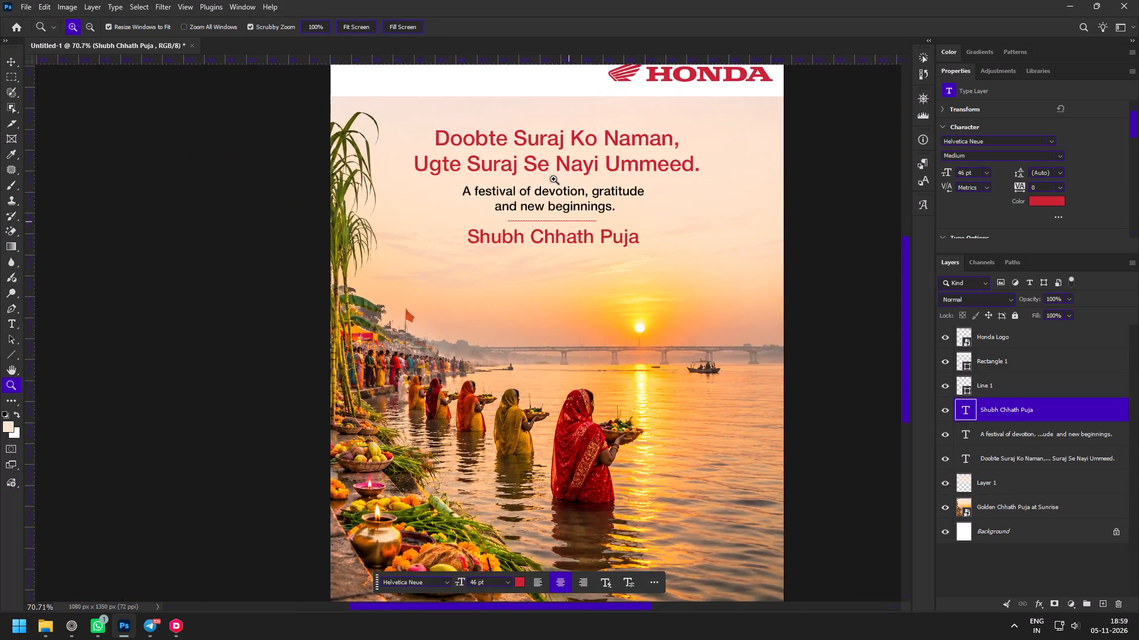
# Set the "Shubh Chhath Puja" text to the Canela Trial font in Medium weight.
pyautogui.moveTo(536, 126); pyautogui.dragTo(572, 172)
pyautogui.press('v')
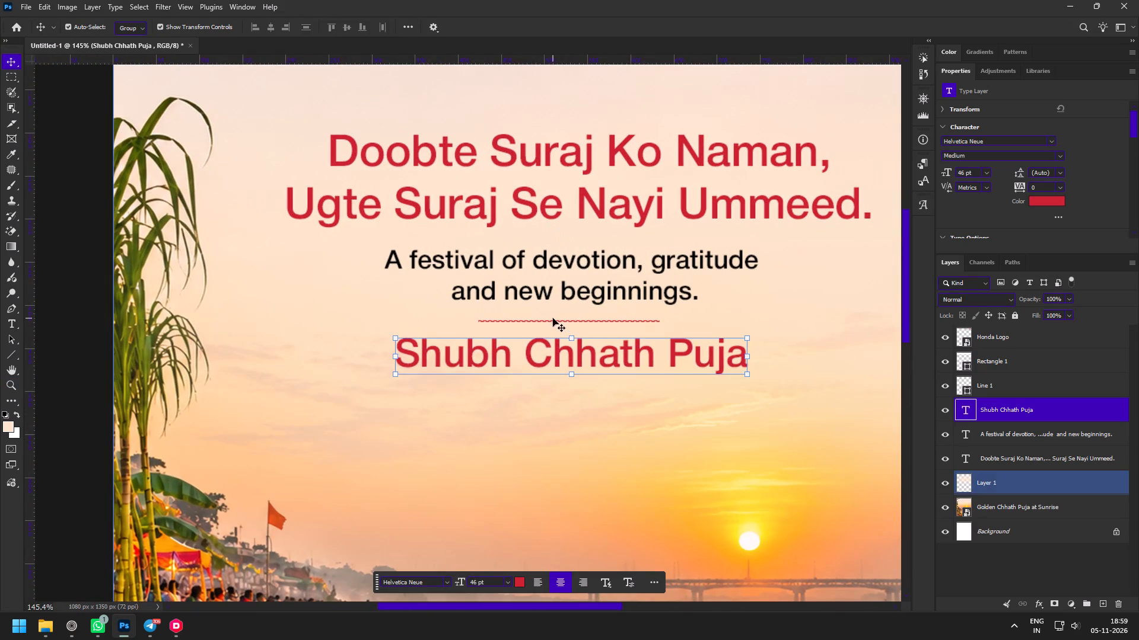
pyautogui.click(1054, 138)
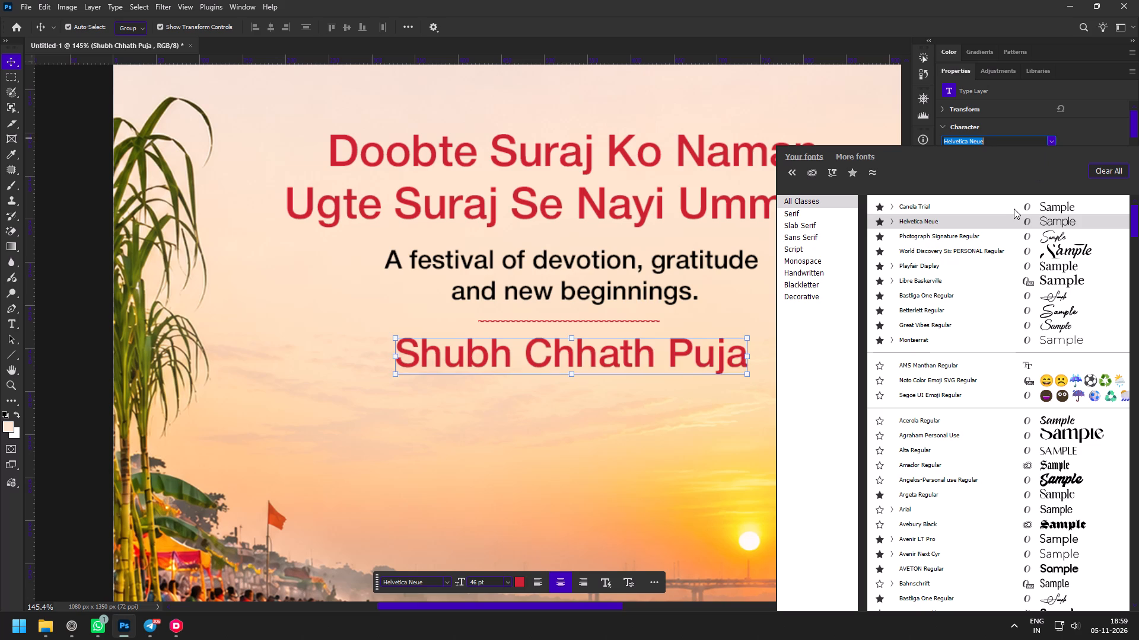
pyautogui.click(1004, 204)
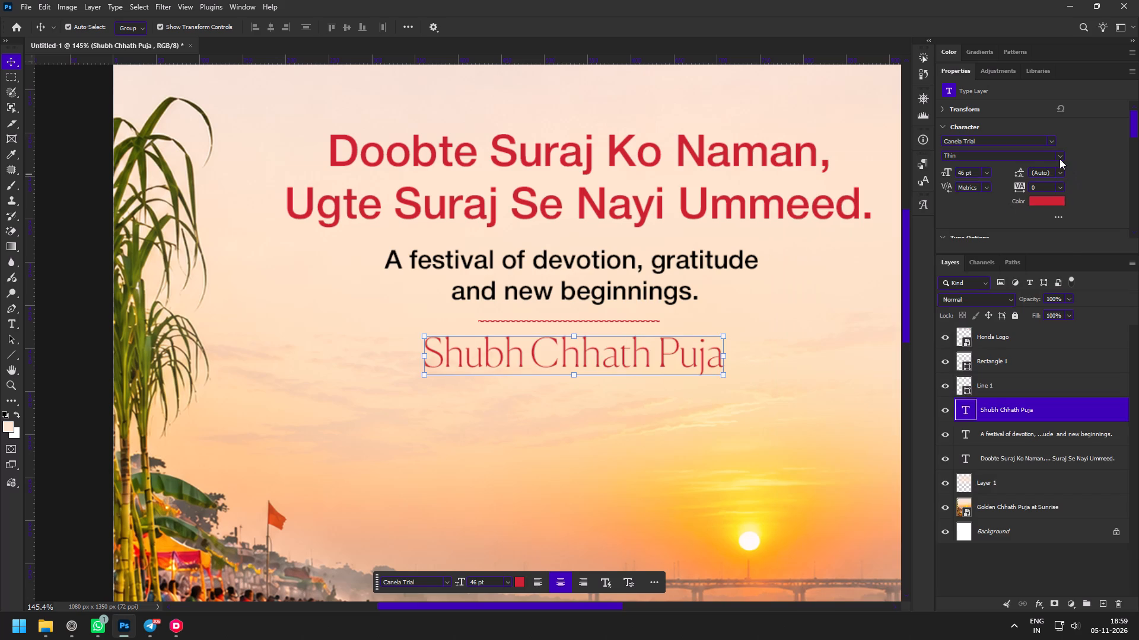
pyautogui.click(1060, 159)
pyautogui.click(973, 264)
# Examine how the greeting's serif font works with the rest of the post.
pyautogui.press('z')
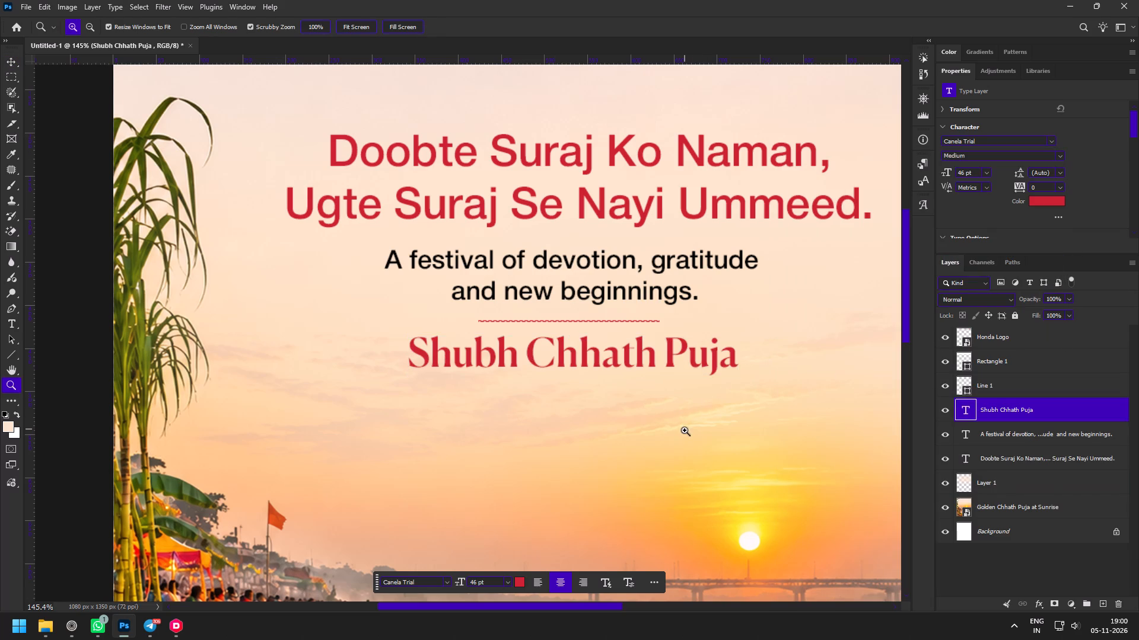
pyautogui.moveTo(685, 430); pyautogui.dragTo(656, 393)
pyautogui.press('space')
pyautogui.press('space')
pyautogui.press('space')
pyautogui.press('space')
pyautogui.moveTo(682, 452); pyautogui.dragTo(637, 261)
pyautogui.moveTo(650, 296); pyautogui.dragTo(625, 279)
pyautogui.press('space')
pyautogui.press('space')
pyautogui.moveTo(647, 292); pyautogui.dragTo(631, 322)
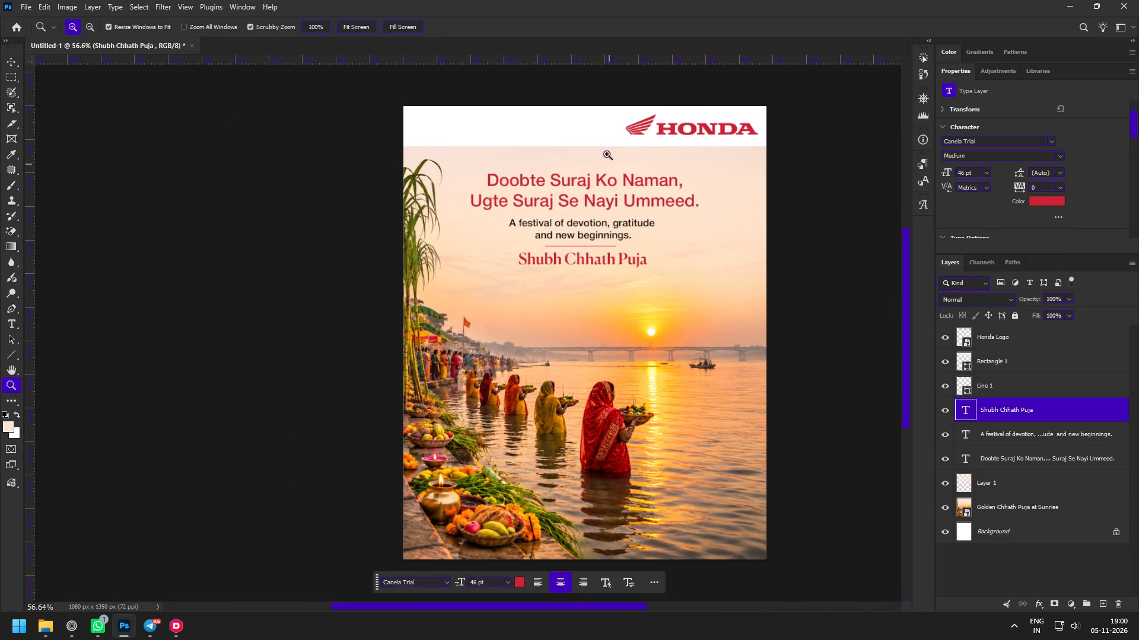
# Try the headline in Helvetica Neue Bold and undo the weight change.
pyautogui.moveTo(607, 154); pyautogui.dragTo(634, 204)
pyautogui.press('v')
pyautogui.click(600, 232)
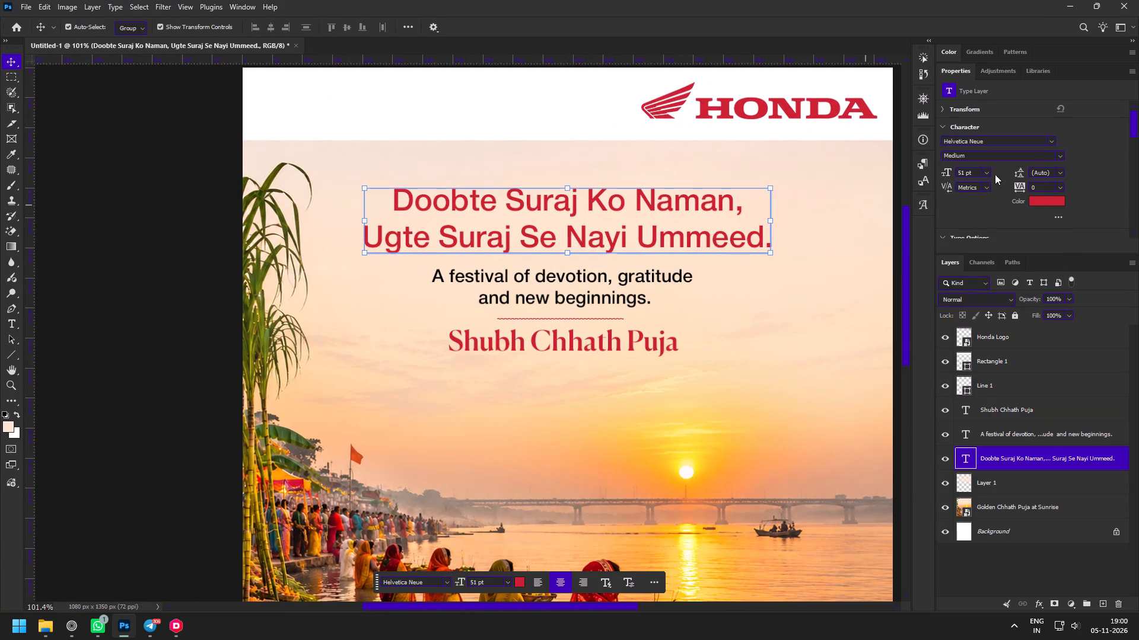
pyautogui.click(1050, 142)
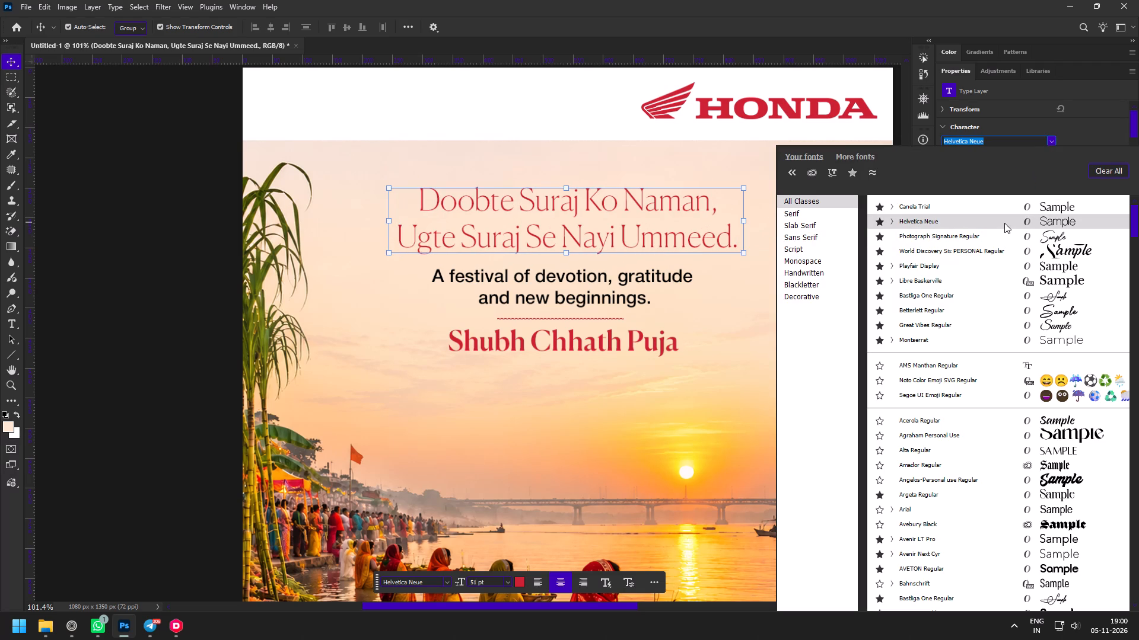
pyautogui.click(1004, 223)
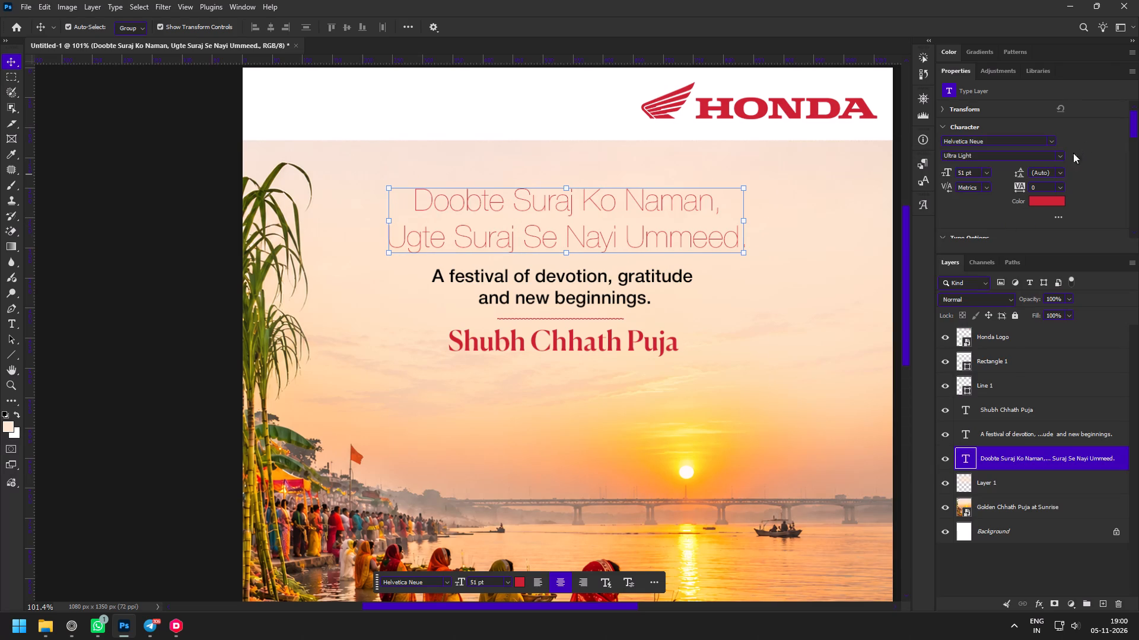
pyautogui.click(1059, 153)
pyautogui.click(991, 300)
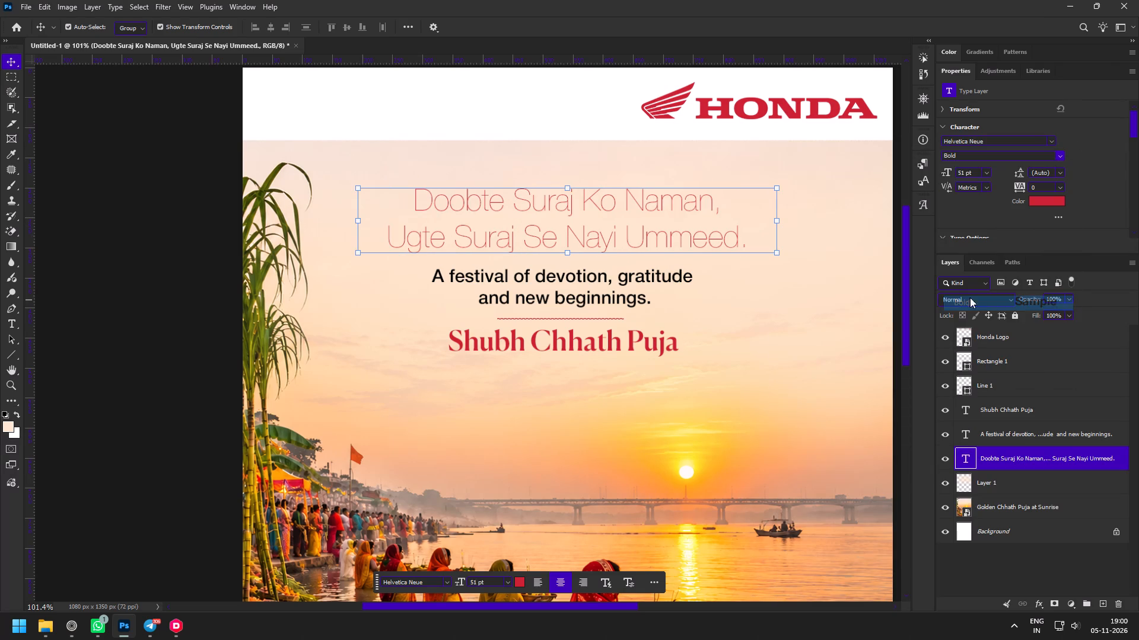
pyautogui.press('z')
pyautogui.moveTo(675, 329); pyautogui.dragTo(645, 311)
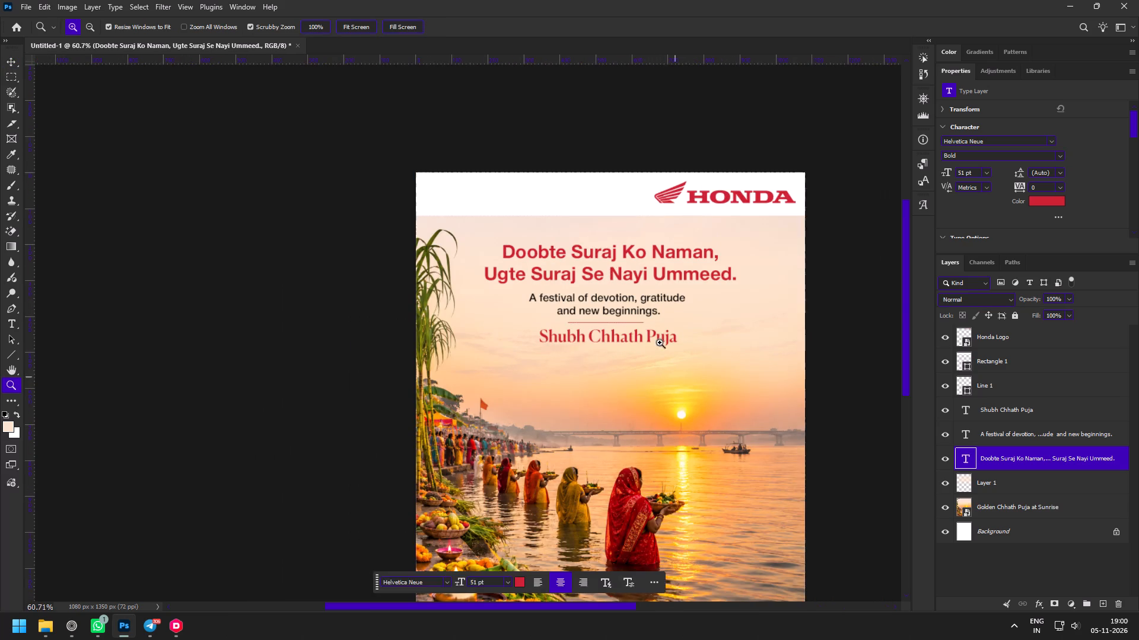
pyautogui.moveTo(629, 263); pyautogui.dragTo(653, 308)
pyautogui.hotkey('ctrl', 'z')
# Set the headline to the Canela Trial font in Medium weight.
pyautogui.click(1057, 141)
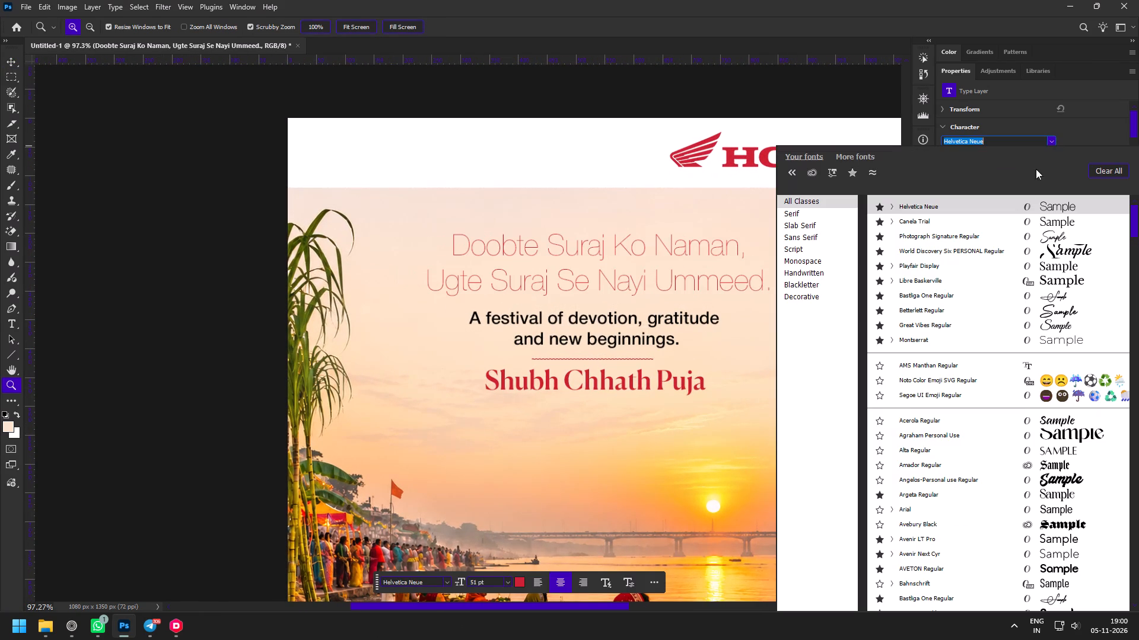
pyautogui.click(959, 223)
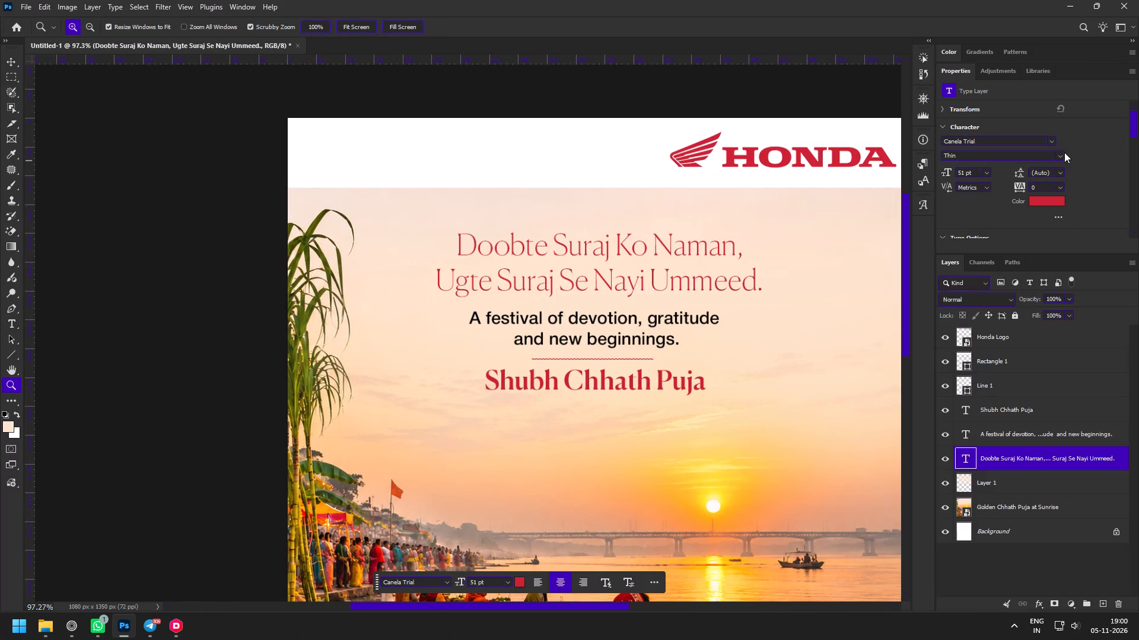
pyautogui.click(1061, 153)
pyautogui.click(988, 260)
# Move the tagline slightly up, closer to the headline.
pyautogui.press('z')
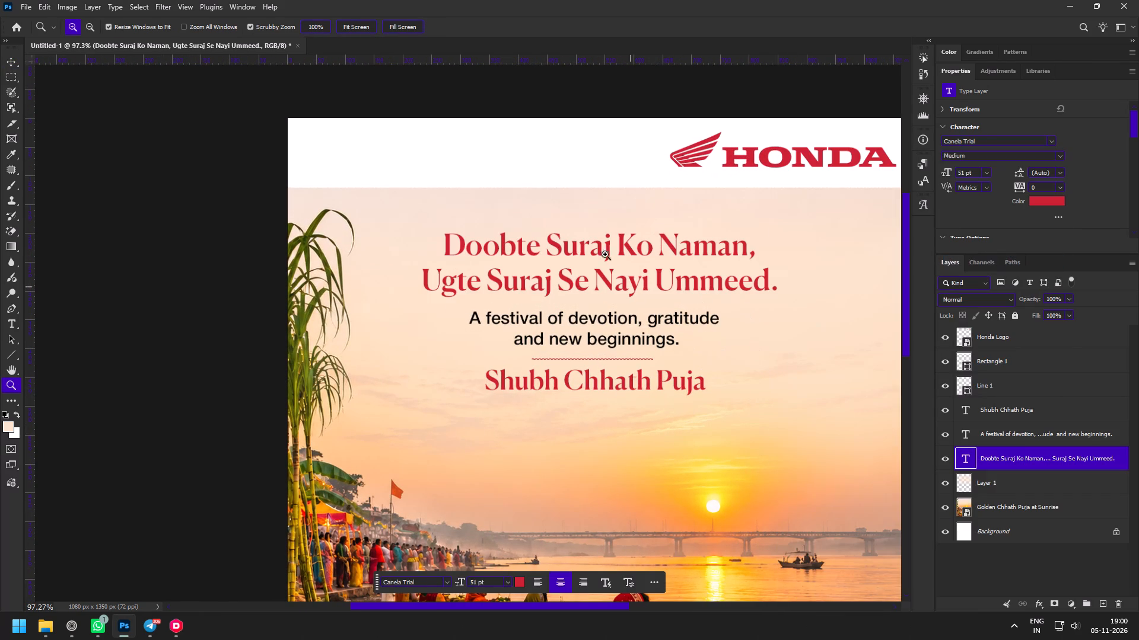
pyautogui.moveTo(597, 244); pyautogui.dragTo(622, 274)
pyautogui.press('space')
pyautogui.press('space')
pyautogui.press('space')
pyautogui.moveTo(618, 356); pyautogui.dragTo(615, 260)
pyautogui.press('v')
pyautogui.click(604, 311)
pyautogui.click(605, 290)
pyautogui.moveTo(631, 289); pyautogui.dragTo(629, 279)
# Move the divider line straight up about 7 px, closer to the tagline, keeping its thickness.
pyautogui.press('z')
pyautogui.moveTo(577, 335); pyautogui.dragTo(612, 383)
pyautogui.press('v')
pyautogui.click(599, 312)
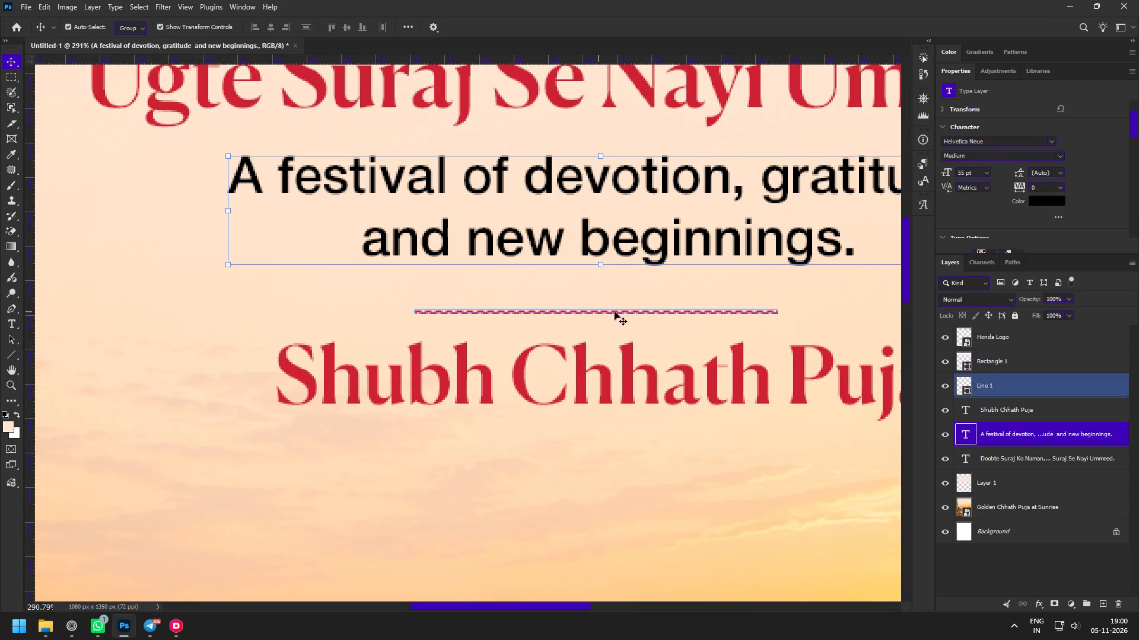
pyautogui.moveTo(617, 313); pyautogui.dragTo(617, 299)
pyautogui.hotkey('ctrl', 'z')
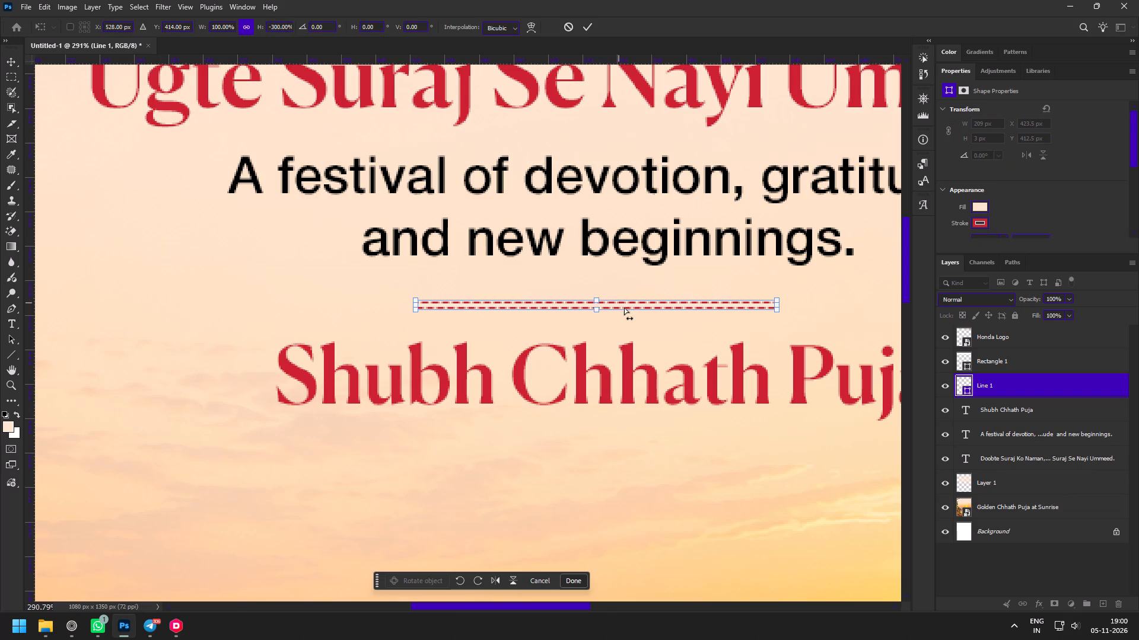
pyautogui.moveTo(626, 311); pyautogui.dragTo(626, 302)
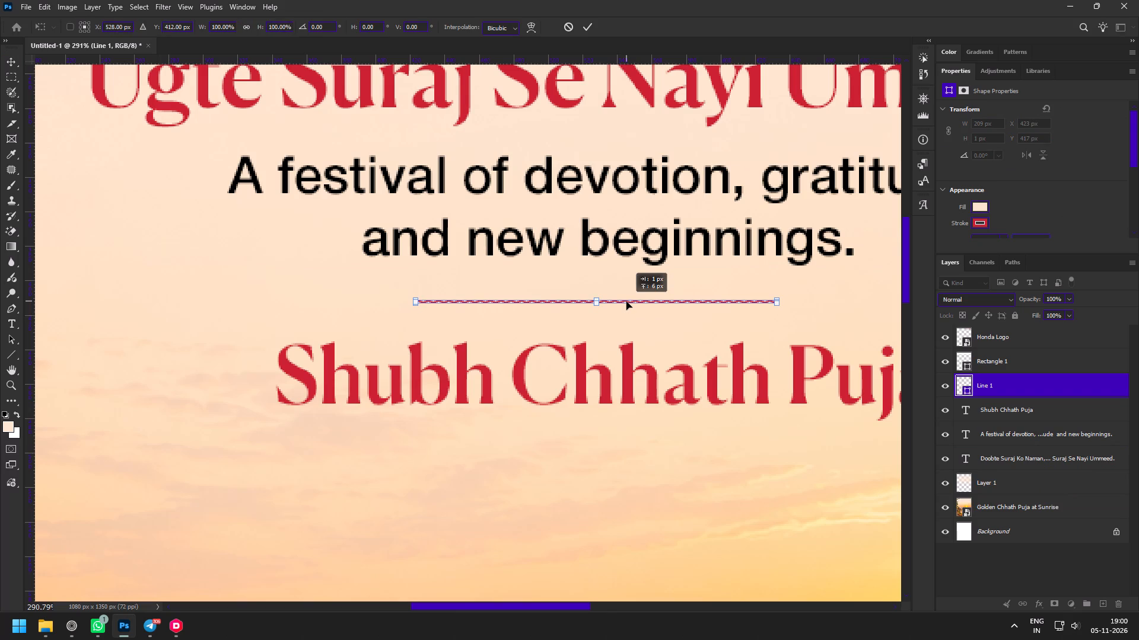
pyautogui.moveTo(626, 302); pyautogui.dragTo(626, 300)
pyautogui.click(603, 361)
pyautogui.click(584, 24)
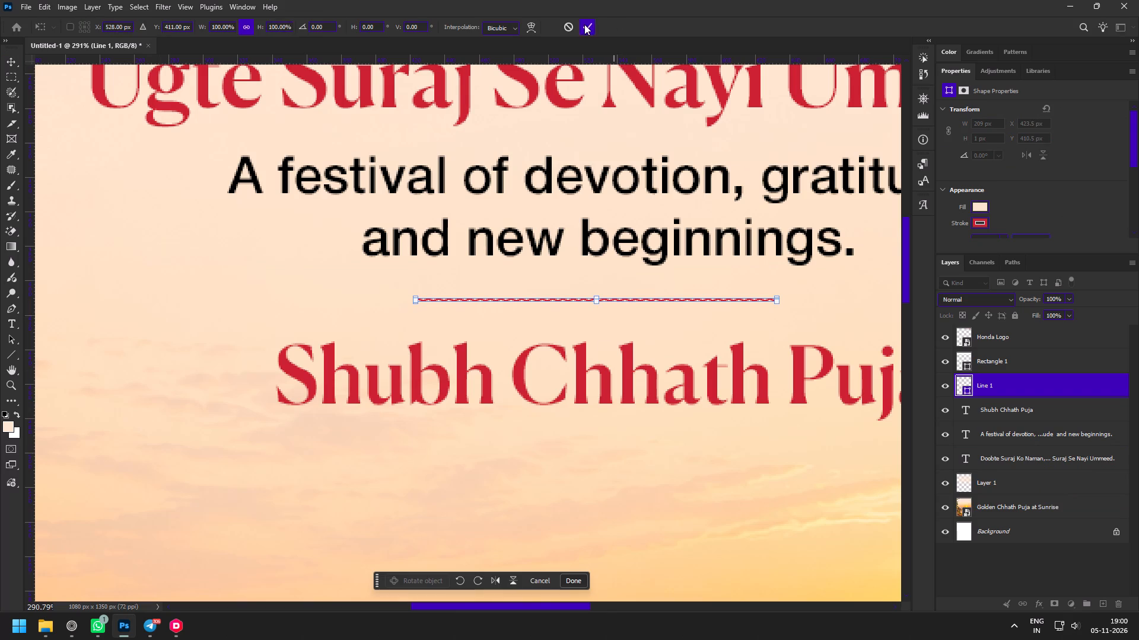
# Move "Shubh Chhath Puja" straight up about 7 px to a 16 px gap below the divider line.
pyautogui.click(546, 393)
pyautogui.keyDown('shift'); pyautogui.moveTo(619, 398); pyautogui.dragTo(619, 387); pyautogui.keyUp('shift')
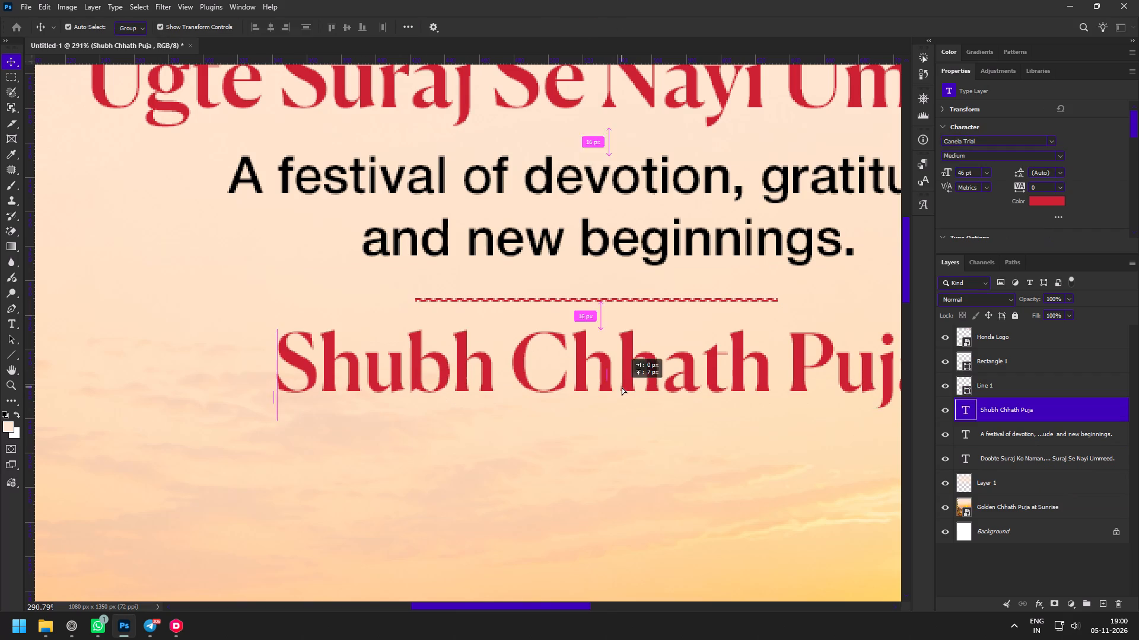
# Examine the spacing of the headline, tagline, divider and greeting within the whole post.
pyautogui.press('z')
pyautogui.moveTo(631, 414); pyautogui.dragTo(561, 375)
pyautogui.press('space')
pyautogui.press('space')
pyautogui.press('space')
pyautogui.press('space')
pyautogui.press('space')
pyautogui.moveTo(639, 418); pyautogui.dragTo(609, 255)
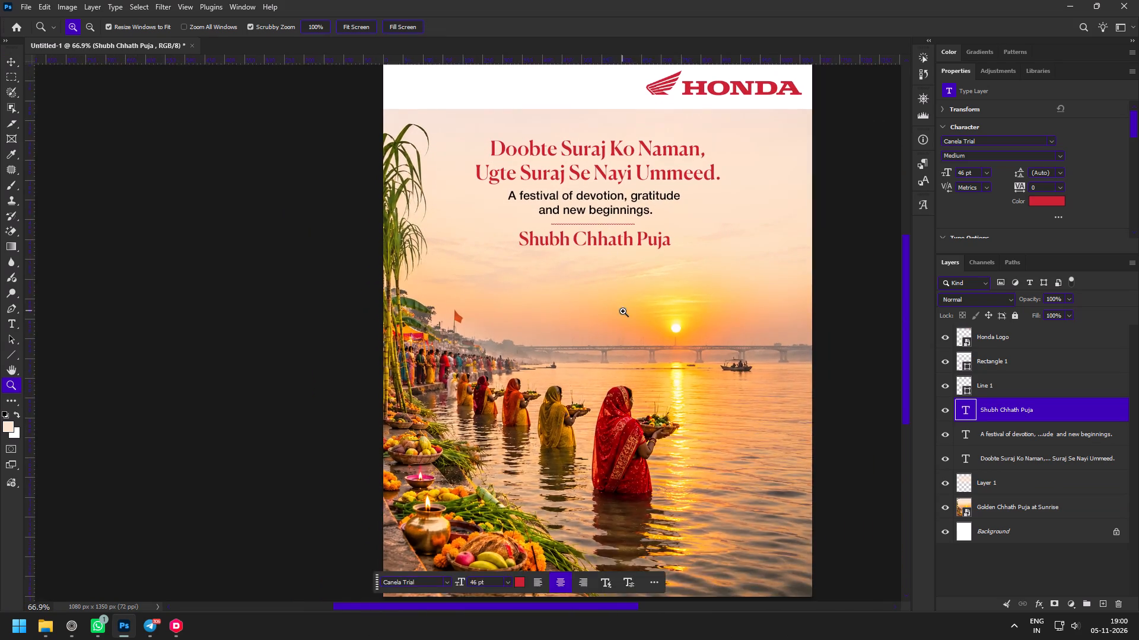
pyautogui.moveTo(623, 311); pyautogui.dragTo(600, 298)
pyautogui.press('space')
pyautogui.press('space')
pyautogui.press('space')
pyautogui.moveTo(626, 334); pyautogui.dragTo(607, 288)
# Rewrap the tagline so it breaks after "A festival of devotion, gratitude and", with "new beginnings." on the second line.
pyautogui.moveTo(583, 202); pyautogui.dragTo(601, 225)
pyautogui.moveTo(597, 98); pyautogui.dragTo(625, 138)
pyautogui.press('v')
pyautogui.press('z')
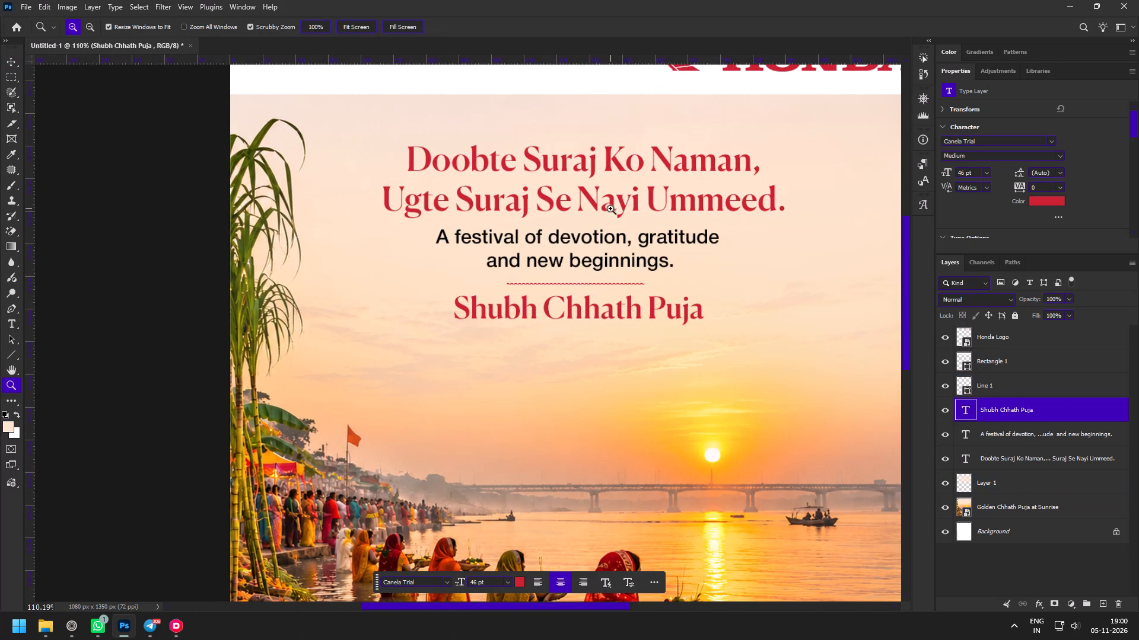
pyautogui.moveTo(580, 148); pyautogui.dragTo(590, 161)
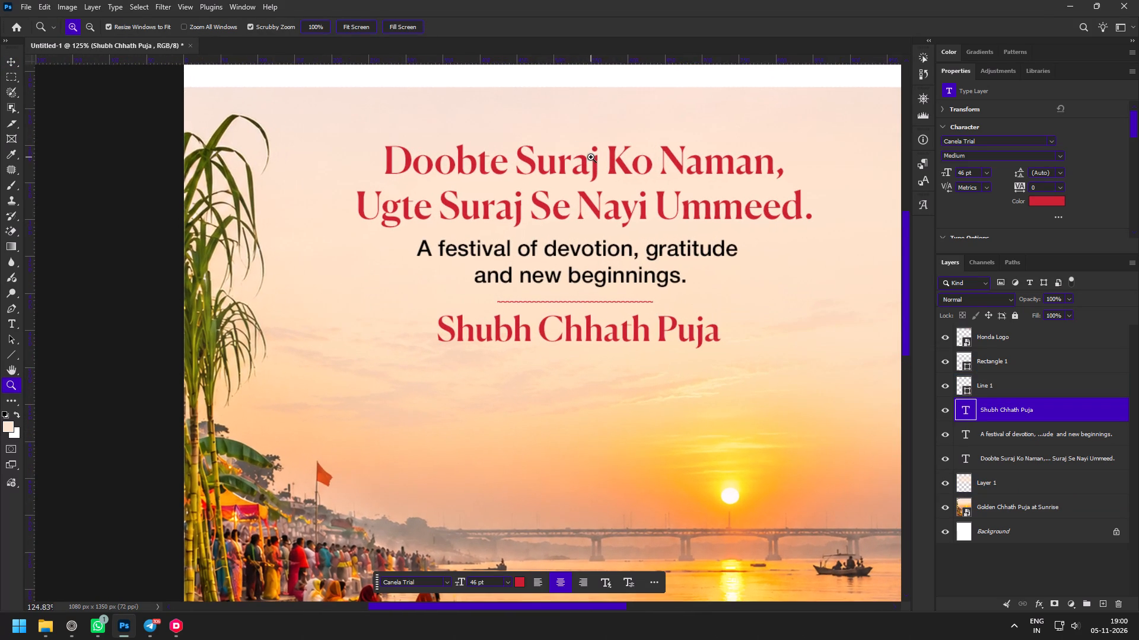
pyautogui.press('v')
pyautogui.doubleClick(557, 270)
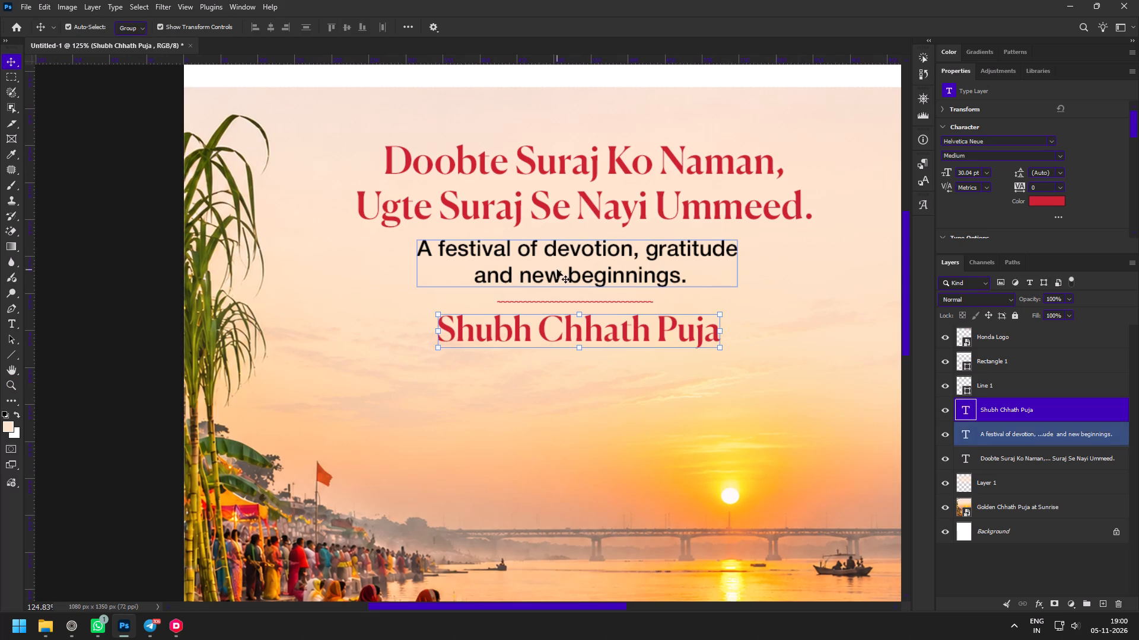
pyautogui.click(475, 275)
pyautogui.press('BackSpace')
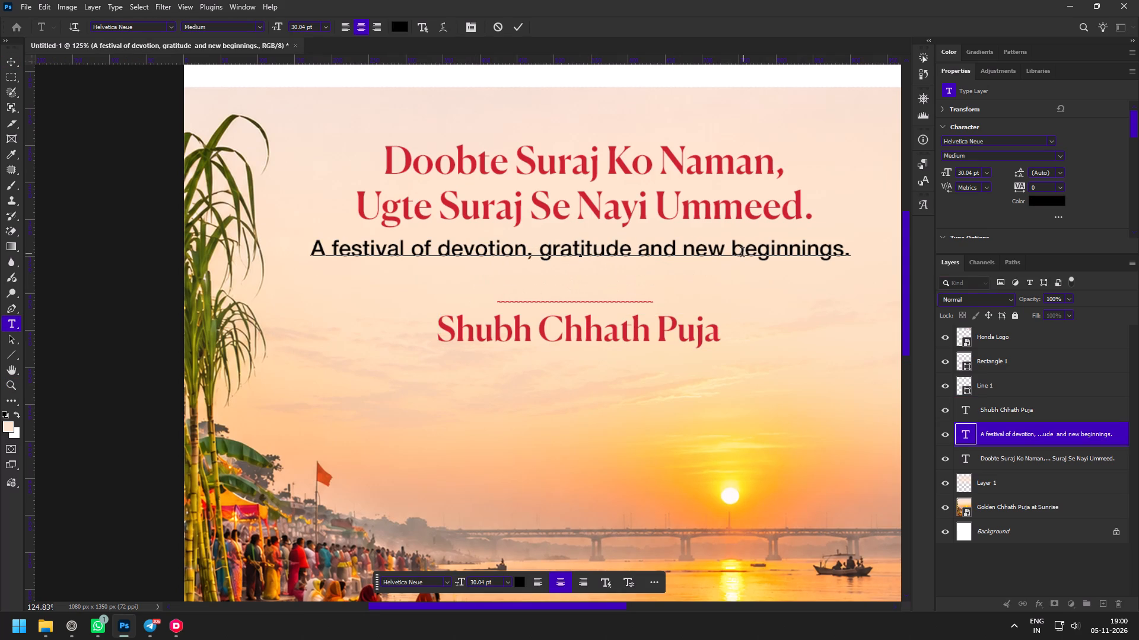
pyautogui.click(685, 250)
pyautogui.press('Return')
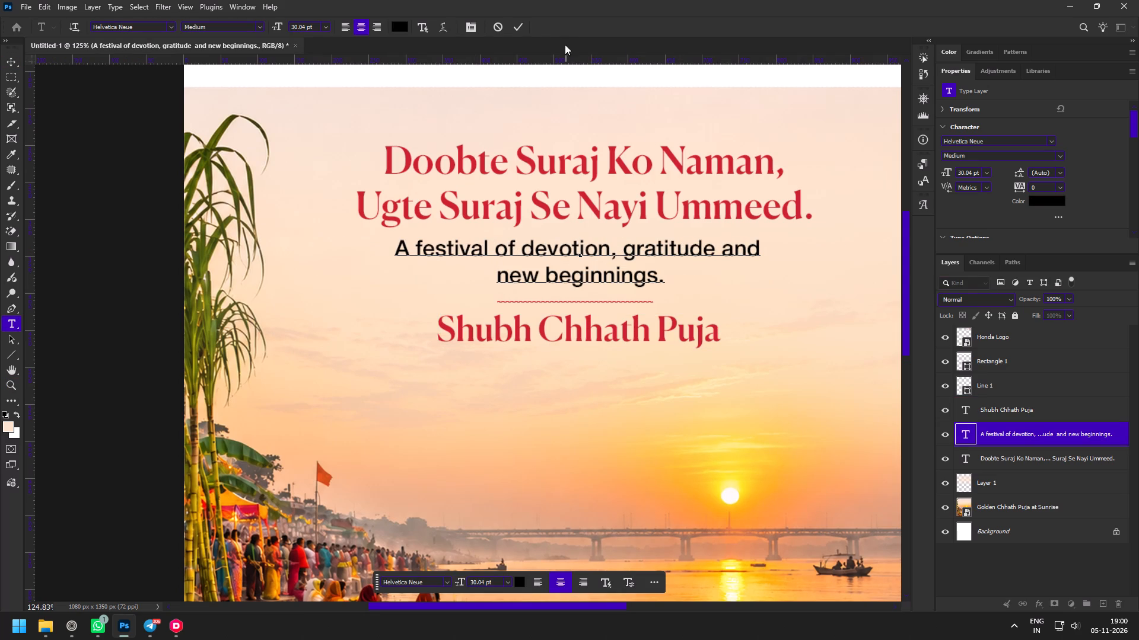
pyautogui.click(520, 27)
# Examine the complete post with the rewrapped tagline.
pyautogui.press('z')
pyautogui.moveTo(679, 296); pyautogui.dragTo(642, 271)
pyautogui.press('space')
pyautogui.press('space')
pyautogui.press('space')
pyautogui.press('space')
pyautogui.press('space')
pyautogui.moveTo(670, 322); pyautogui.dragTo(616, 223)
pyautogui.press('space')
pyautogui.press('space')
pyautogui.moveTo(627, 261); pyautogui.dragTo(621, 288)
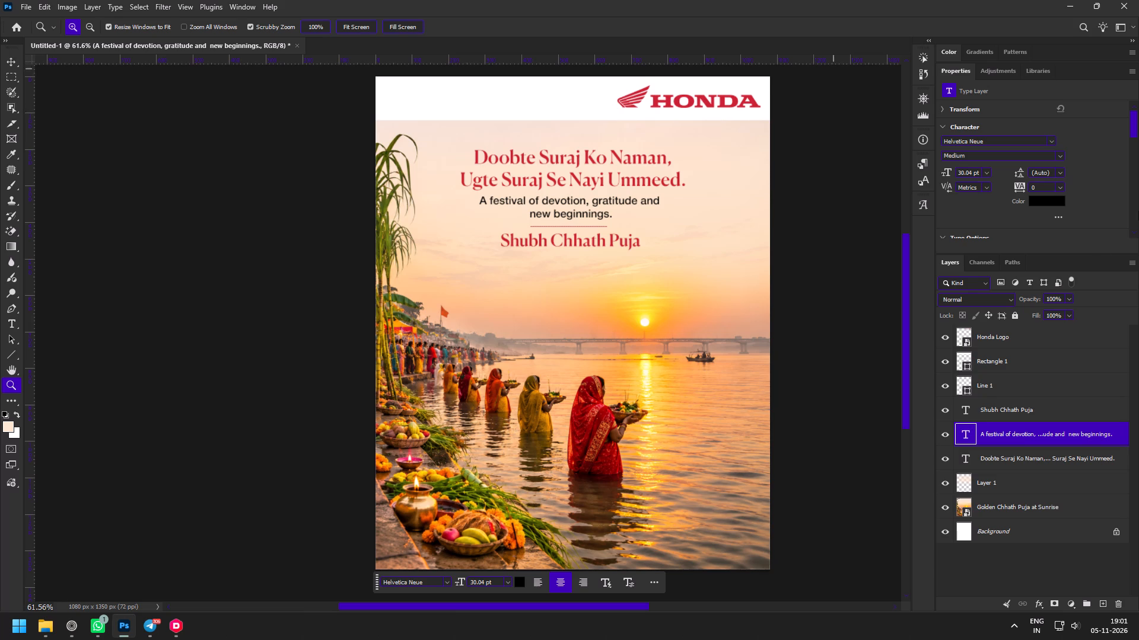
# Stamp all visible layers into a merged layer above the Honda Logo layer and convert it to a smart object.
pyautogui.click(977, 335)
pyautogui.hotkey('ctrl', 'alt', 'shift', 'e')
pyautogui.press('F8')
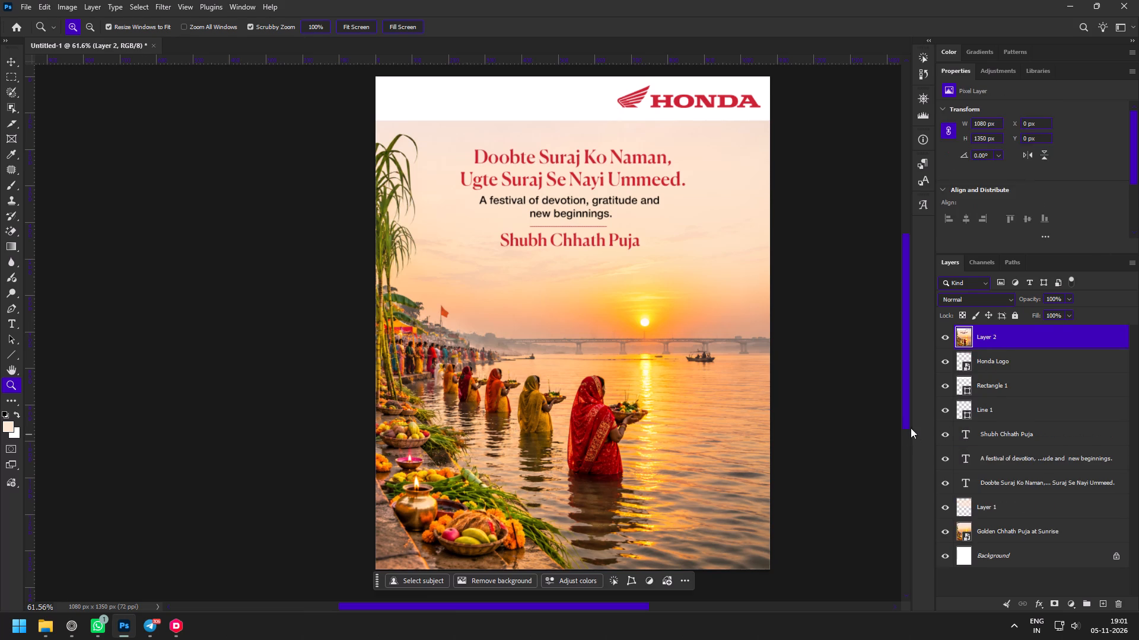
# Load the merged layer's outline as a selection and copy its contents.
pyautogui.keyDown('ctrl'); pyautogui.click(963, 329); pyautogui.keyUp('ctrl')
pyautogui.hotkey('ctrl', 'c')
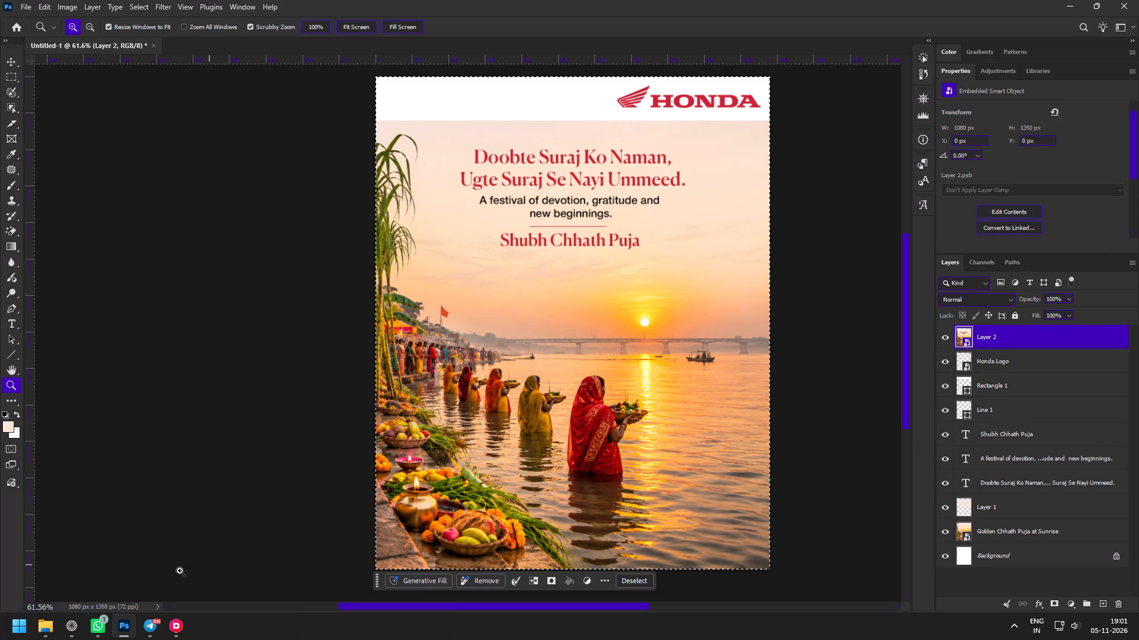
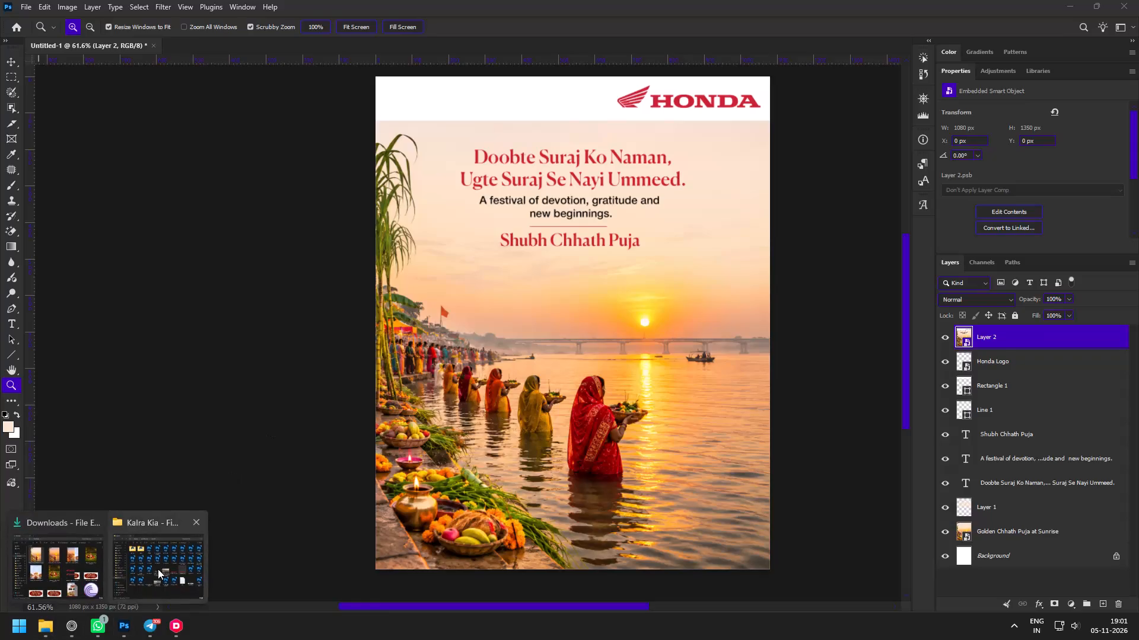
# Place the HONDA FOOTER image from the Kalra Kia folder into the post above the merged layer.
pyautogui.click(157, 569)
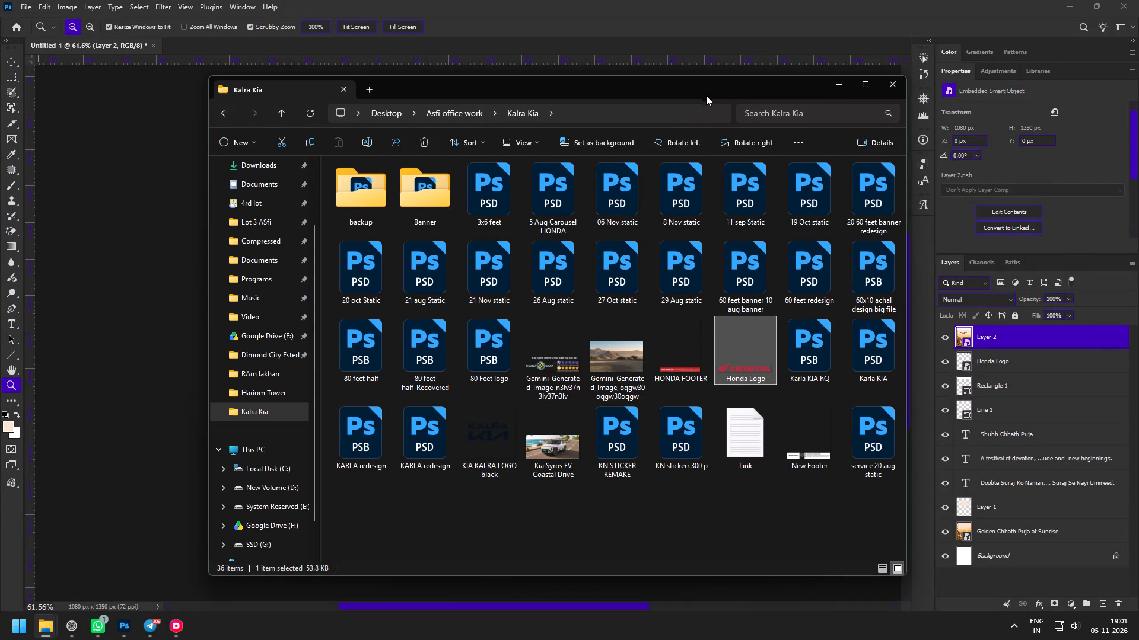
pyautogui.moveTo(707, 93); pyautogui.dragTo(299, 91)
pyautogui.moveTo(268, 342); pyautogui.dragTo(612, 329)
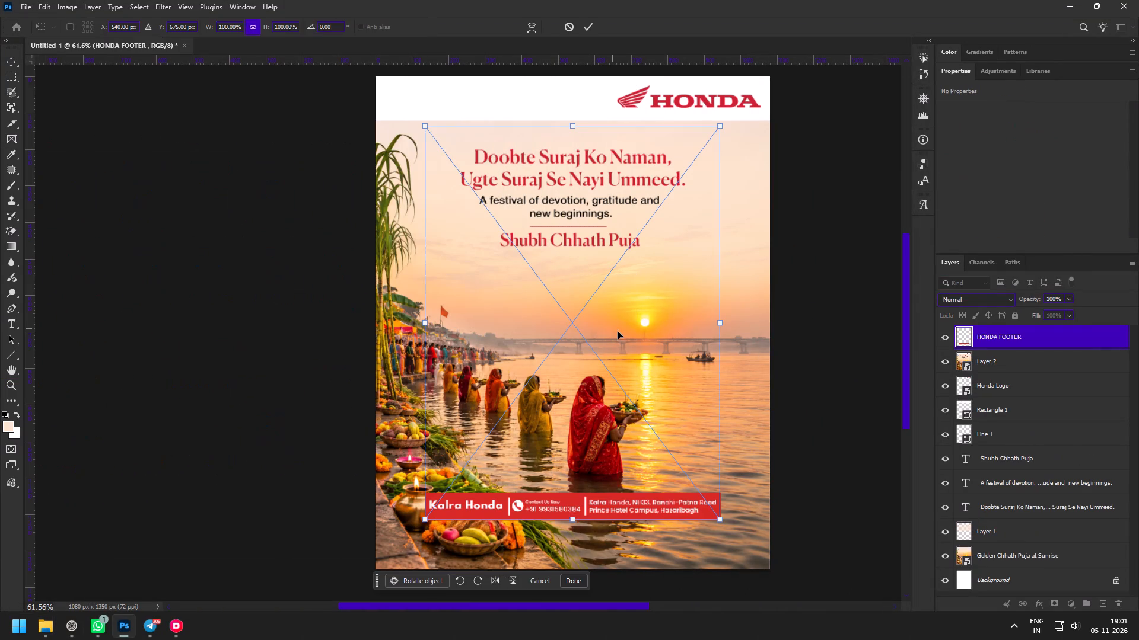
# Scale the footer proportionally to about 133% and align its red band with the canvas bottom, spanning the full width.
pyautogui.moveTo(718, 326); pyautogui.dragTo(763, 330)
pyautogui.moveTo(671, 434); pyautogui.dragTo(663, 423)
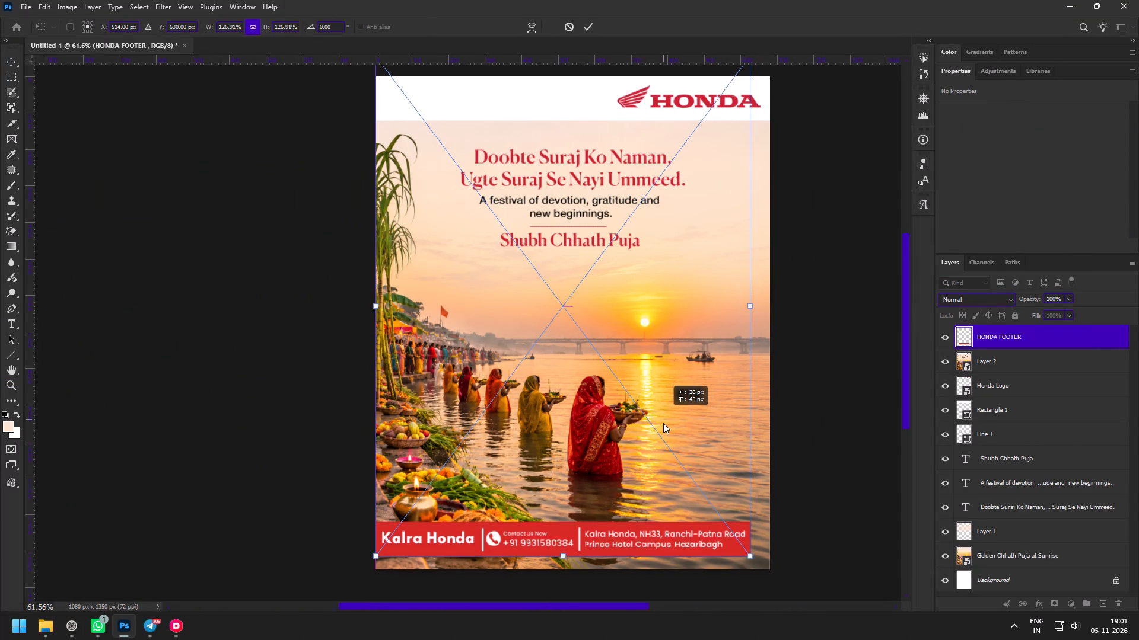
pyautogui.moveTo(663, 423); pyautogui.dragTo(663, 431)
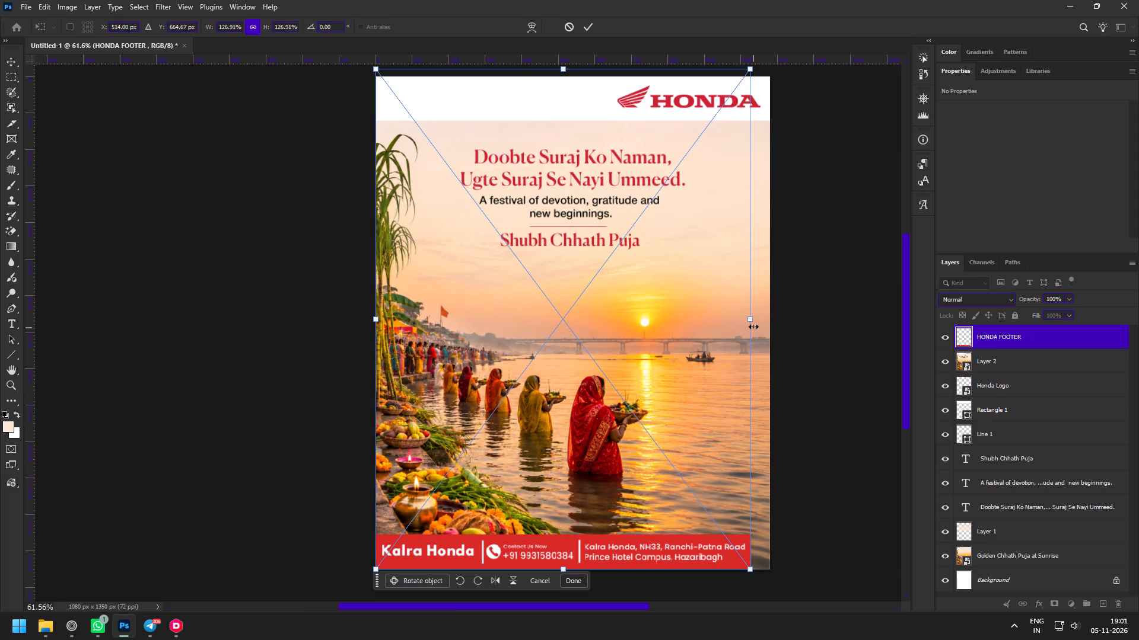
pyautogui.moveTo(753, 319); pyautogui.dragTo(774, 325)
pyautogui.keyDown('shift'); pyautogui.moveTo(703, 430); pyautogui.dragTo(705, 415); pyautogui.keyUp('shift')
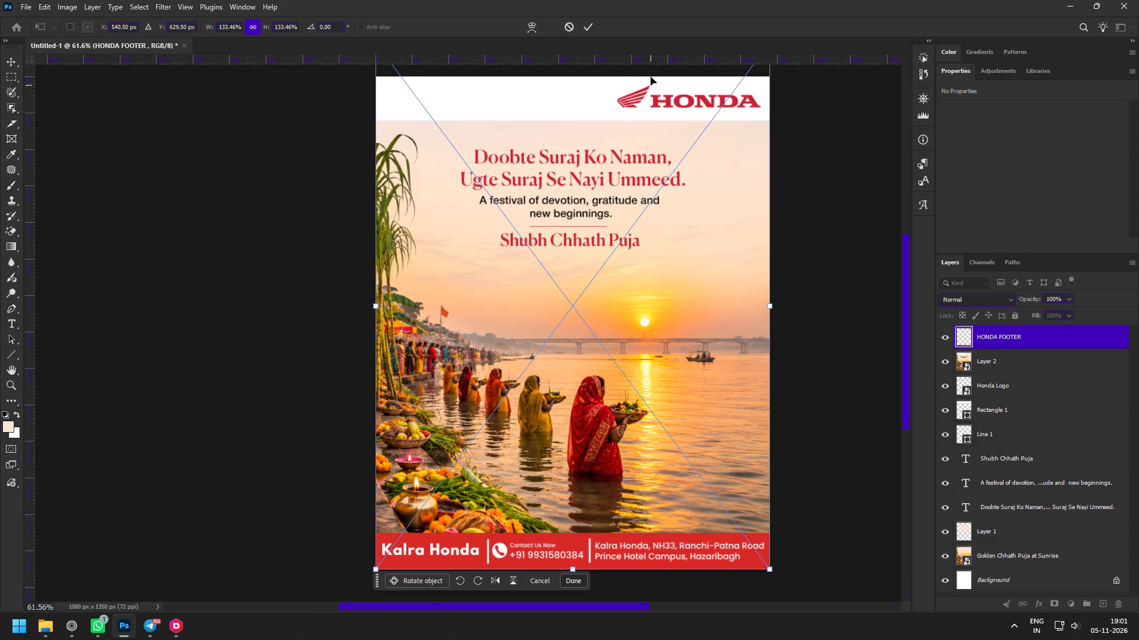
pyautogui.click(593, 25)
# Stamp all visible layers into a merged smart object above the footer layer and copy its full outline selection.
pyautogui.hotkey('ctrl', 'alt', 'shift', 'e')
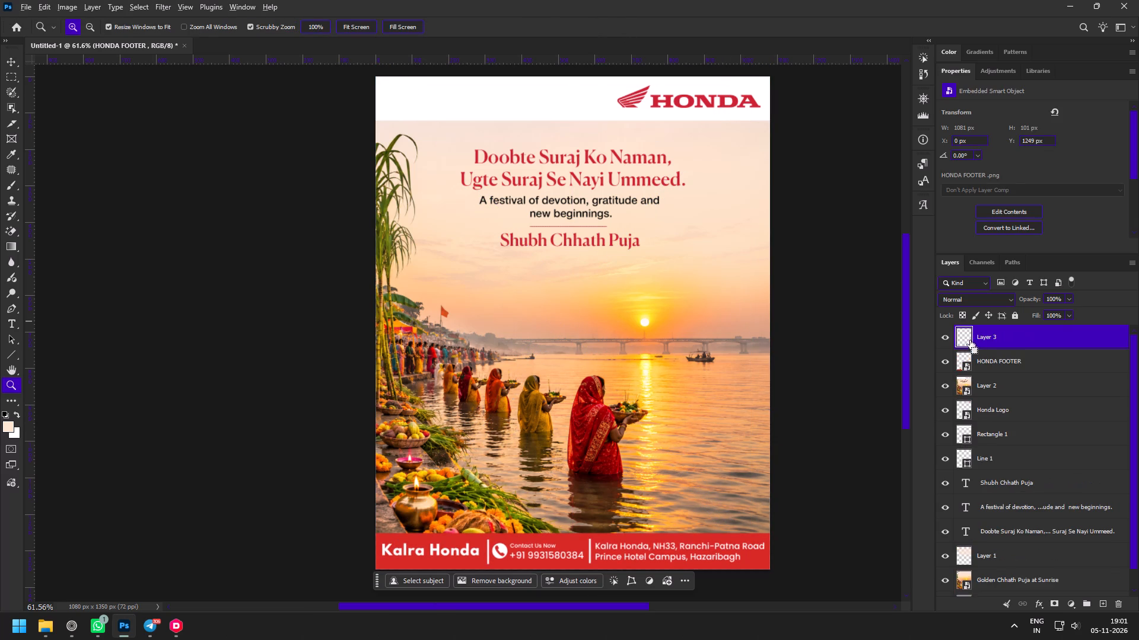
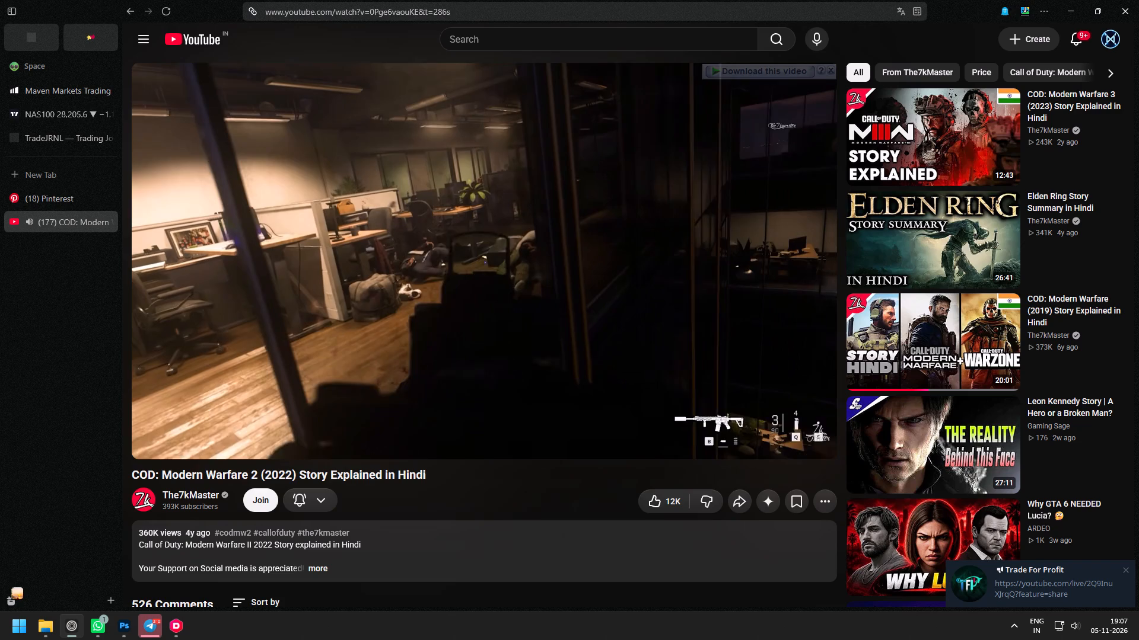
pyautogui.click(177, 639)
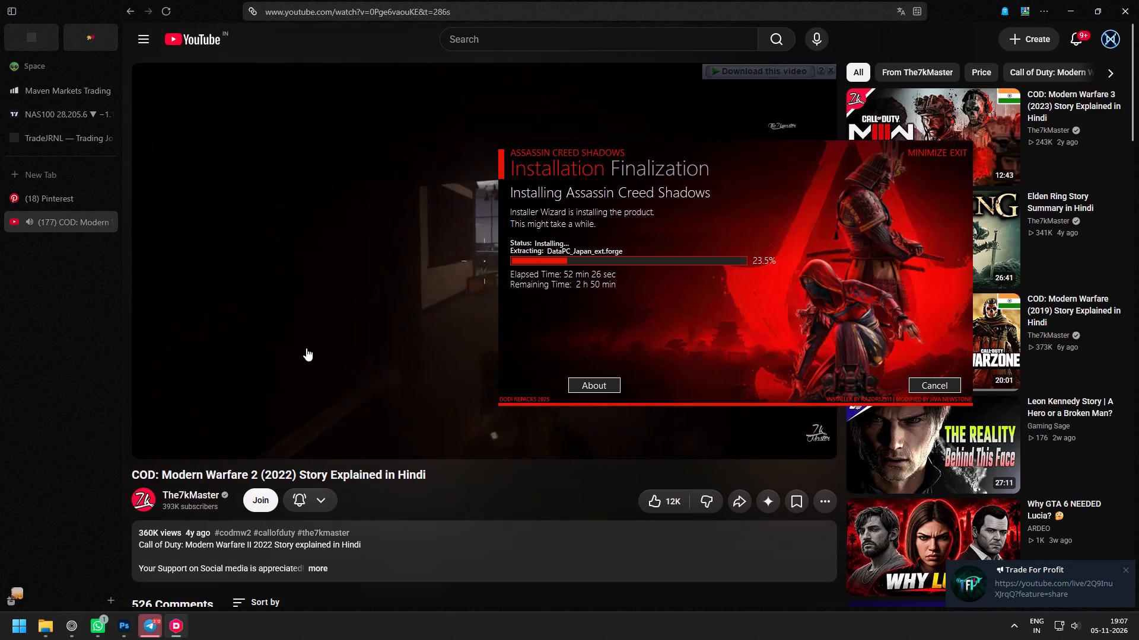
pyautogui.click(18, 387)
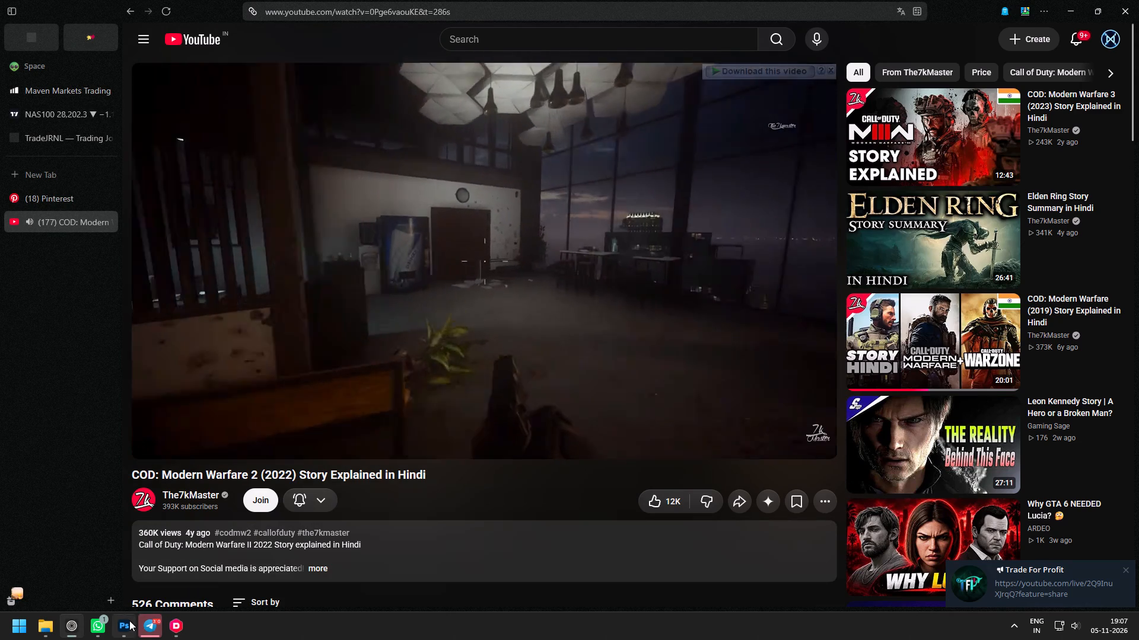
# Switch to Photoshop and start saving the Chhath Puja document, choosing the Kalra Kia folder inside Asfi office work as the location.
pyautogui.click(129, 620)
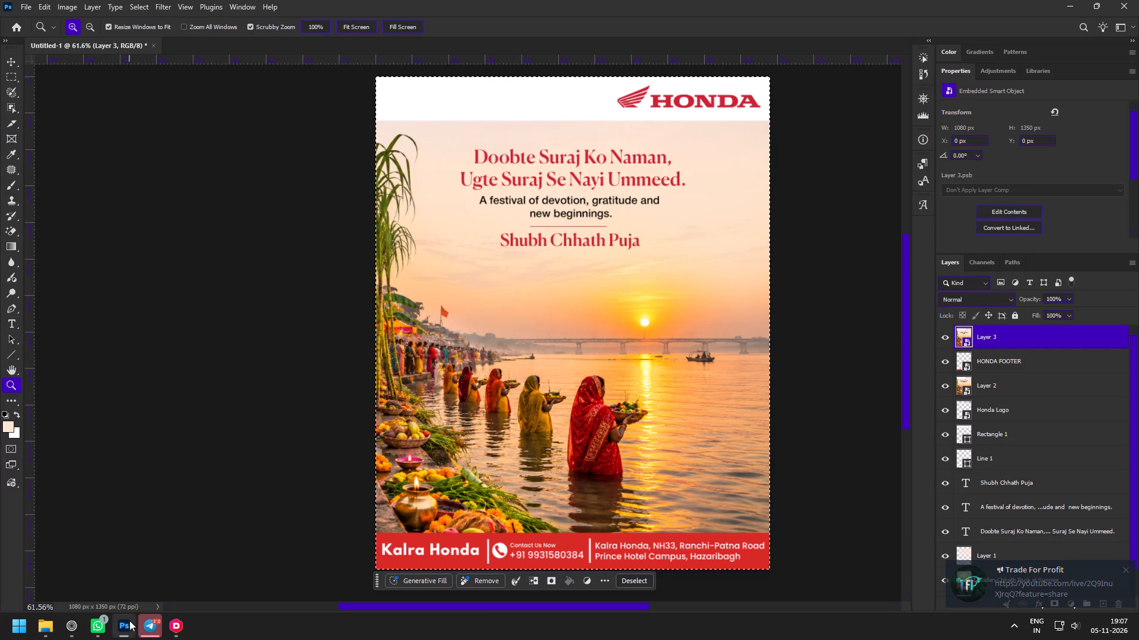
pyautogui.hotkey('ctrl', 's')
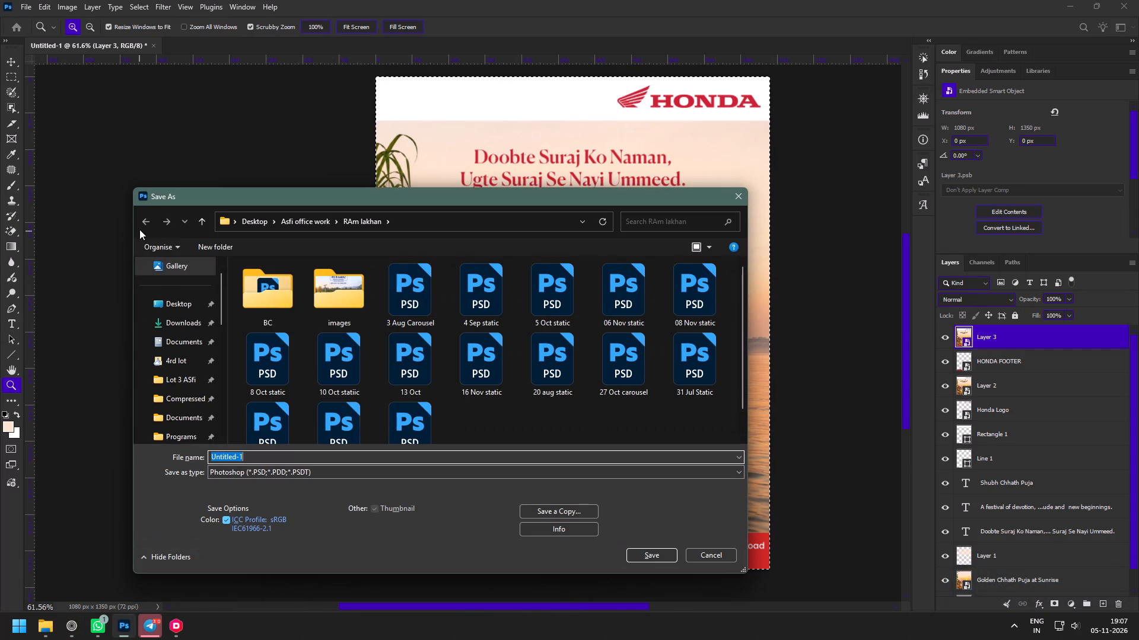
pyautogui.moveTo(469, 199); pyautogui.dragTo(471, 190)
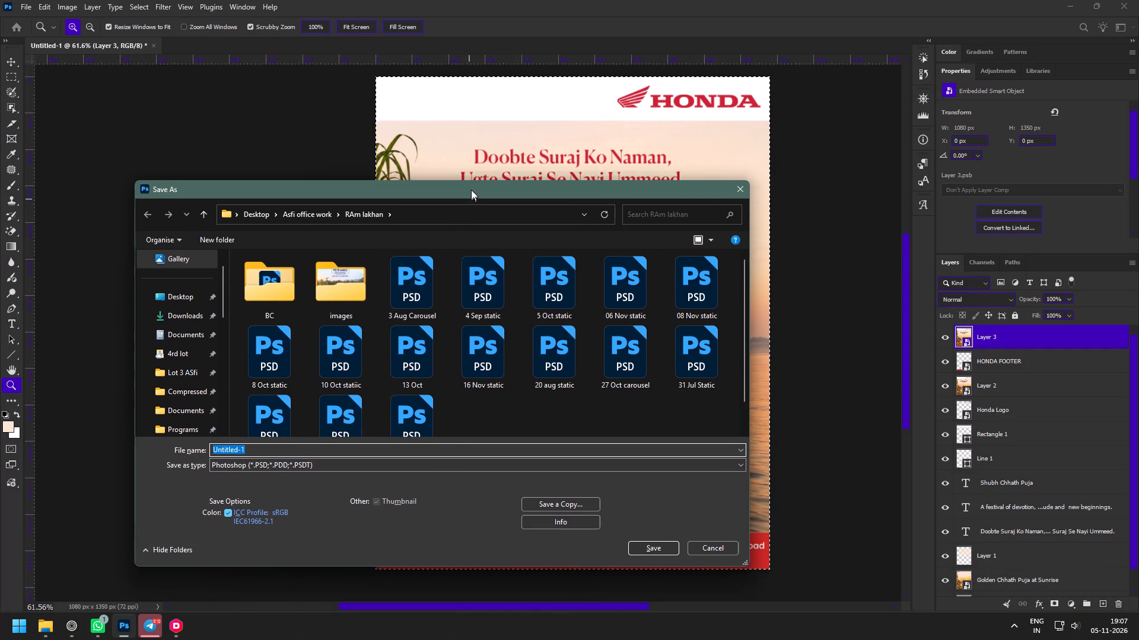
pyautogui.moveTo(471, 190); pyautogui.dragTo(482, 136)
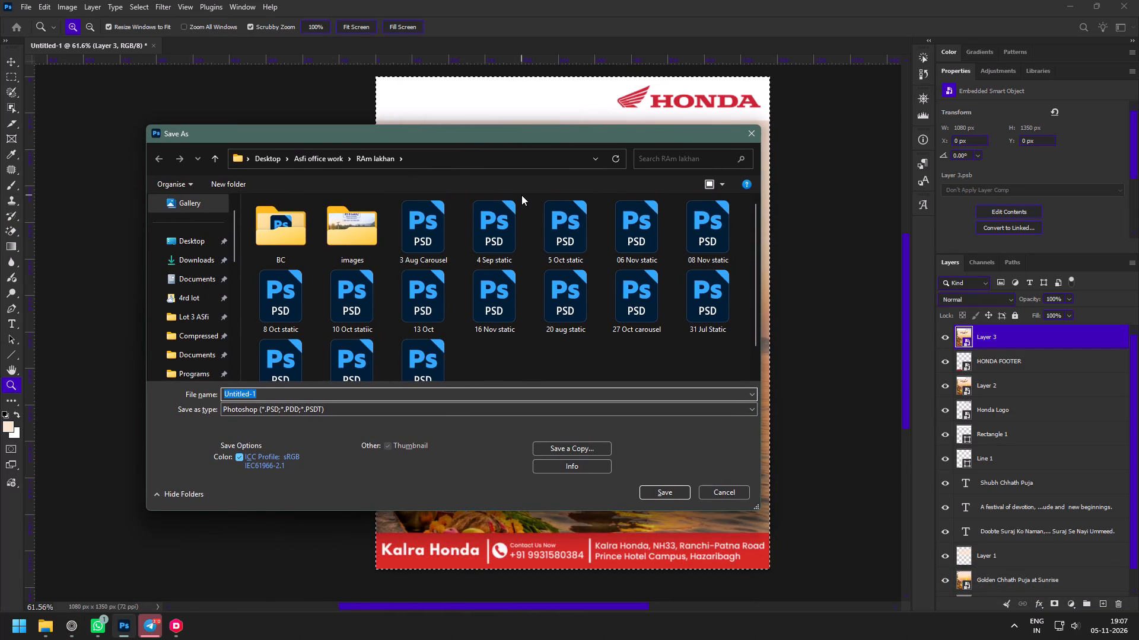
pyautogui.click(320, 161)
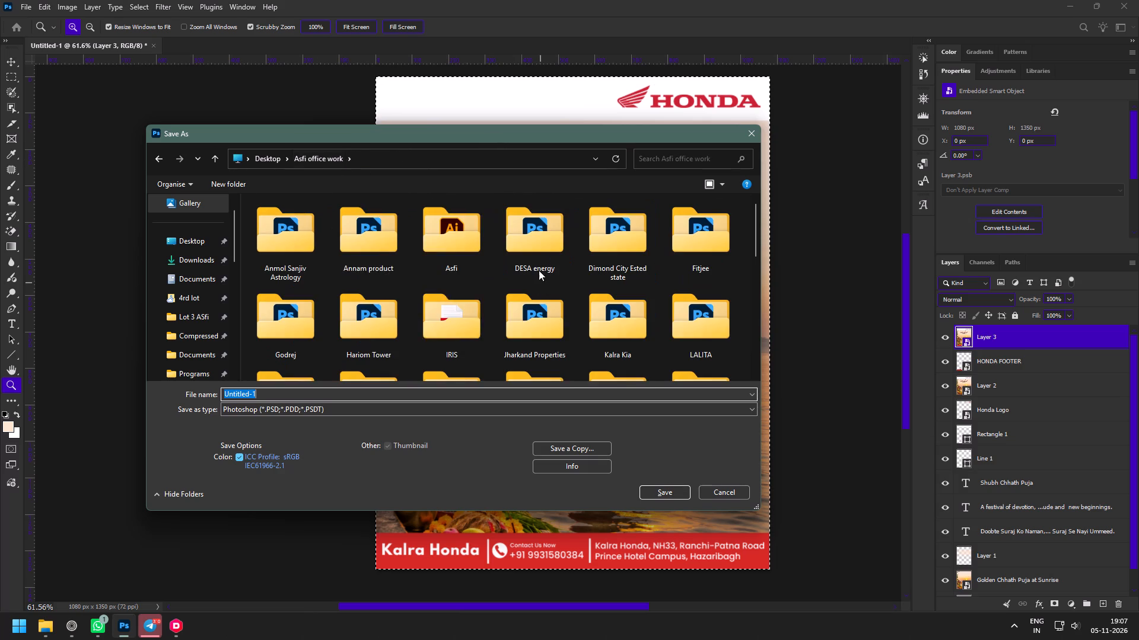
pyautogui.scroll(-7, 450, 233)
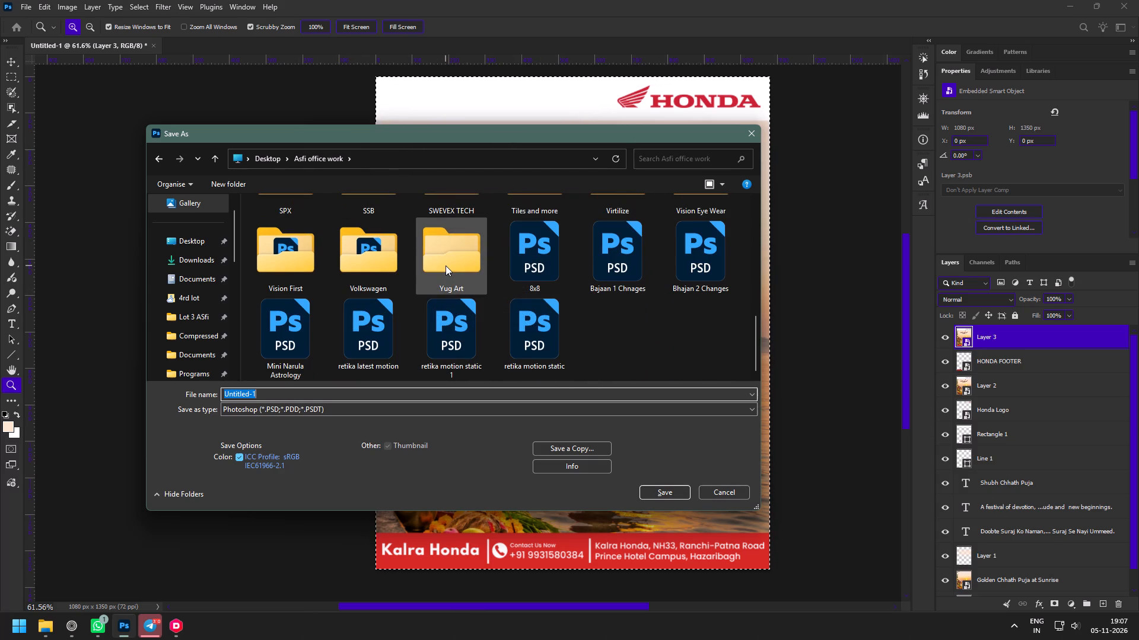
pyautogui.click(446, 265)
pyautogui.press('k')
pyautogui.press('k')
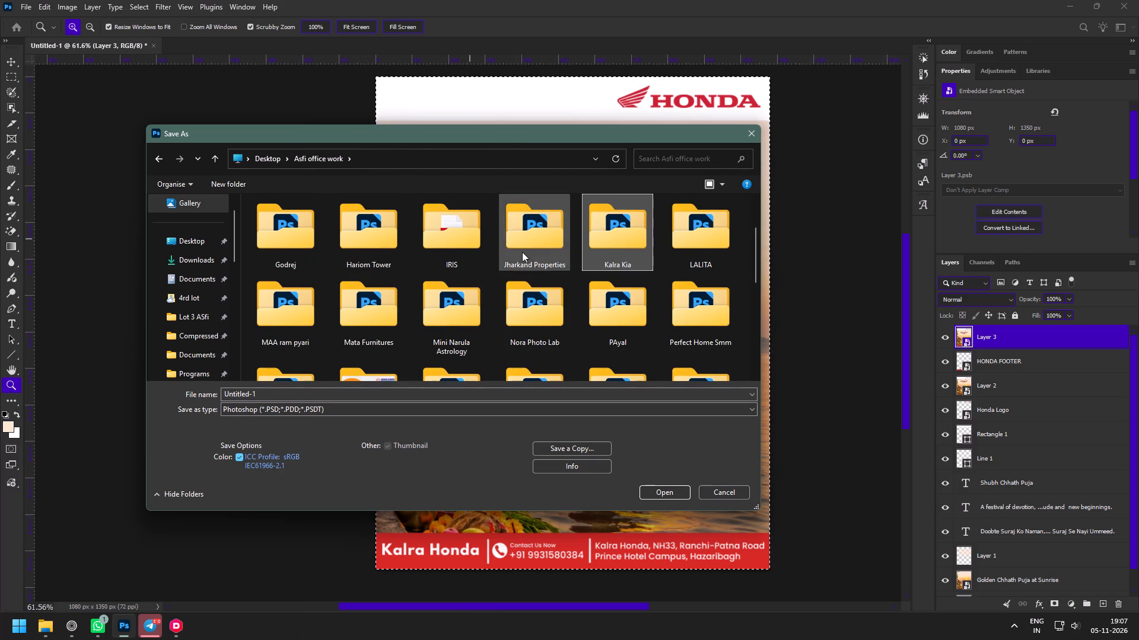
pyautogui.doubleClick(593, 233)
pyautogui.scroll(-8, 437, 313)
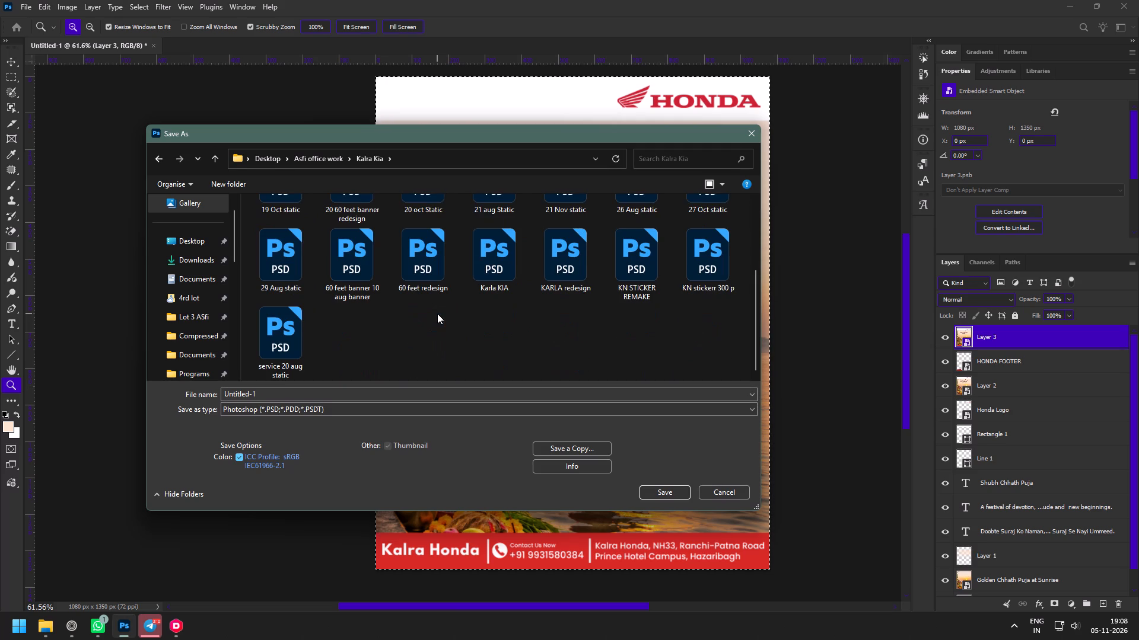
pyautogui.rightClick(383, 321)
pyautogui.click(330, 331)
# Name the Photoshop file "santi honda static" for saving in PSD format.
pyautogui.click(306, 396)
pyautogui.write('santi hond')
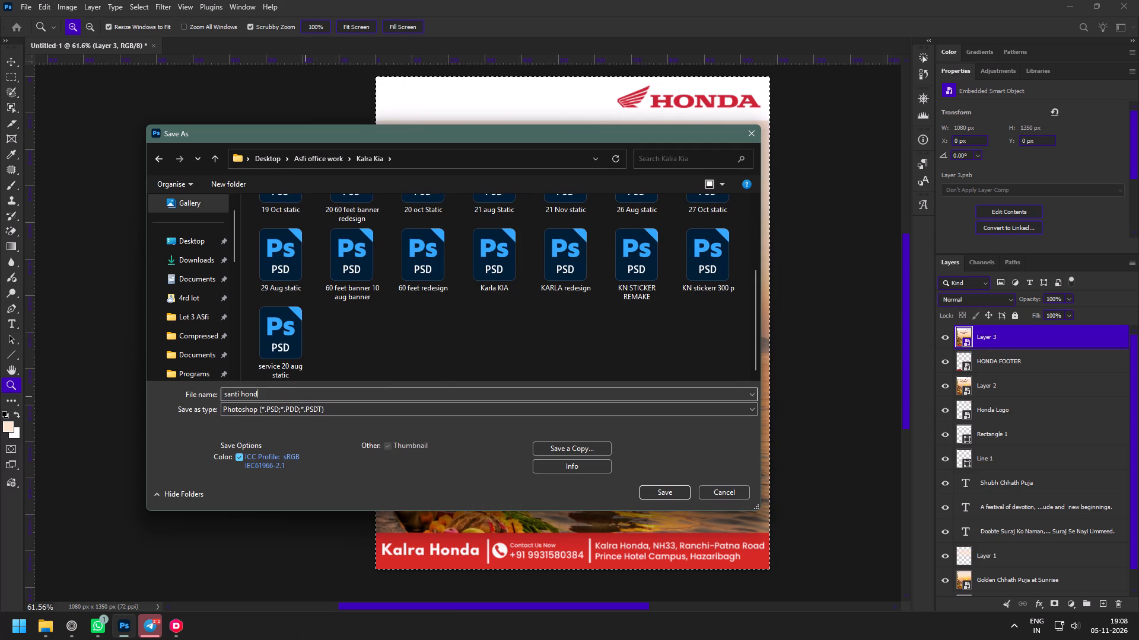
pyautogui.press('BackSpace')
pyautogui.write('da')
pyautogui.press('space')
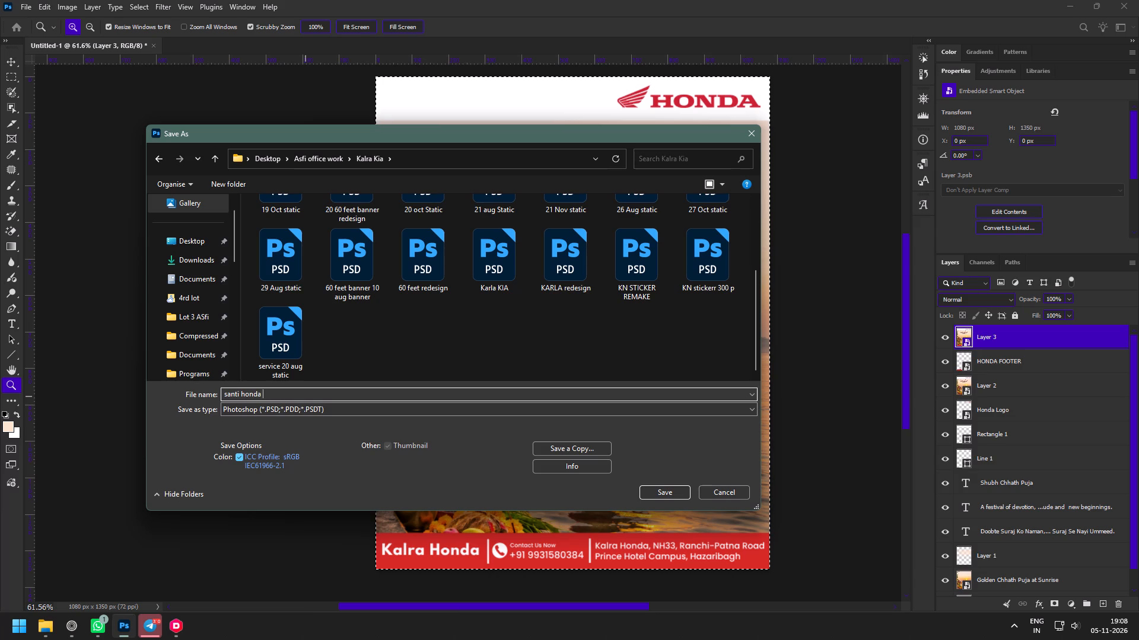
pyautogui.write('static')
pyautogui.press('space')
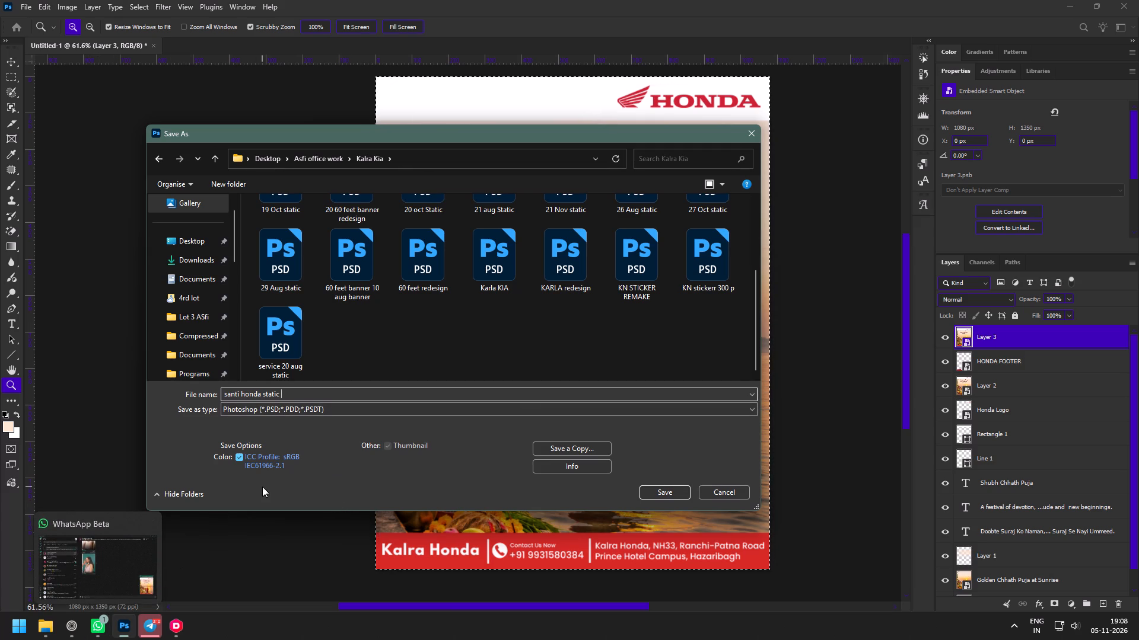
pyautogui.moveTo(443, 134); pyautogui.dragTo(463, 132)
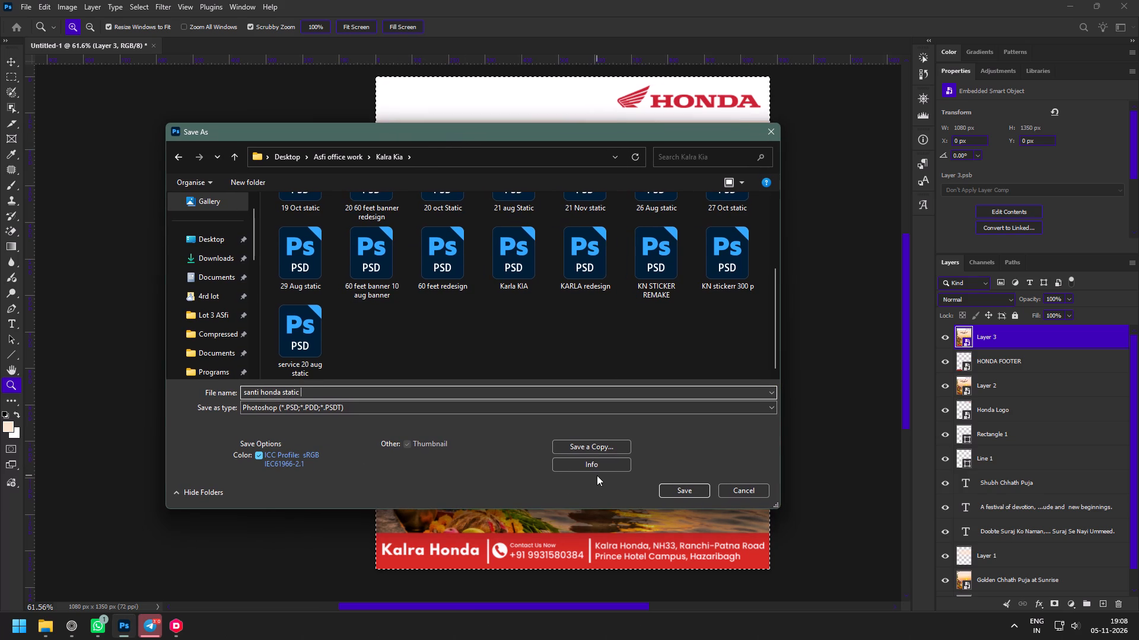
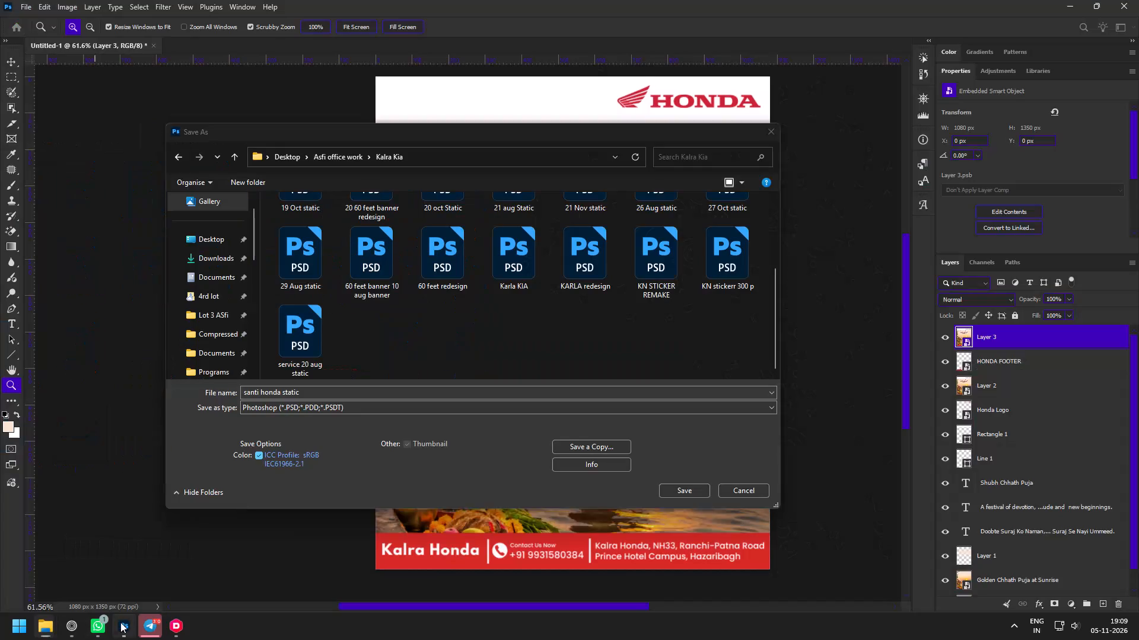
# Replace the file name with "16 nov static" and save the PSD in the Kalra Kia folder, accepting the Photoshop format options.
pyautogui.click(302, 395)
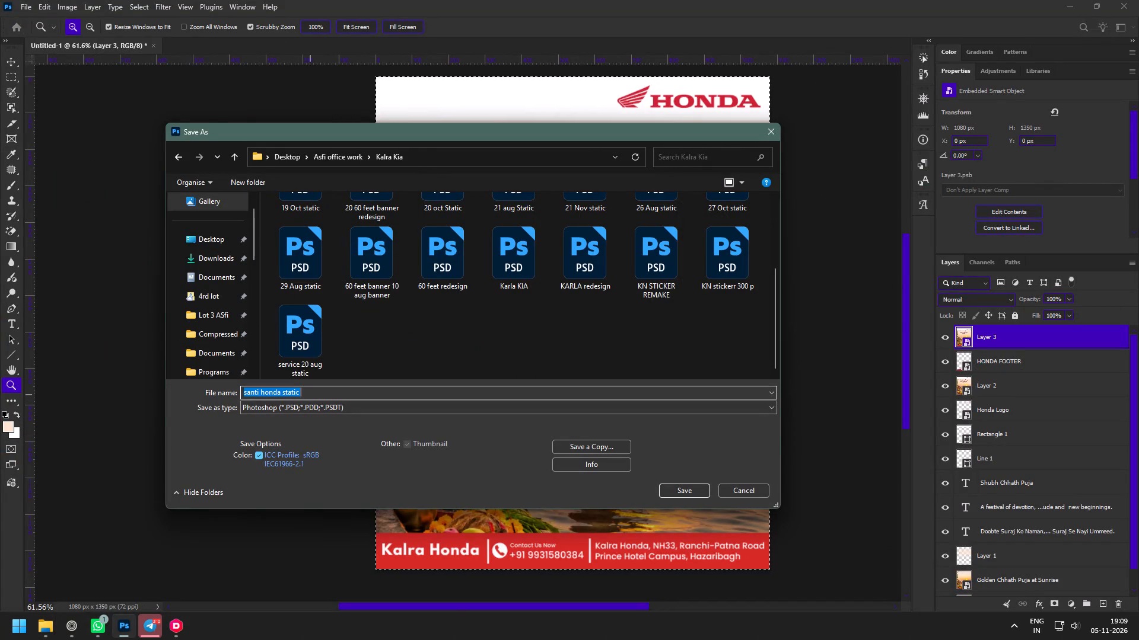
pyautogui.write('16')
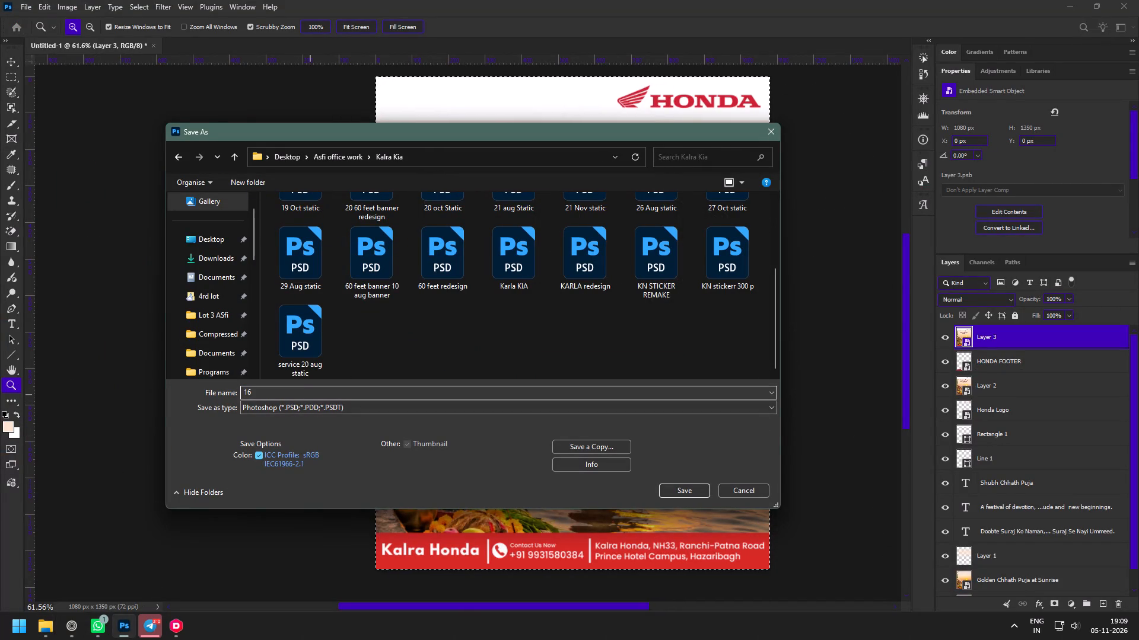
pyautogui.press('space')
pyautogui.write('no')
pyautogui.write('v static')
pyautogui.press('space')
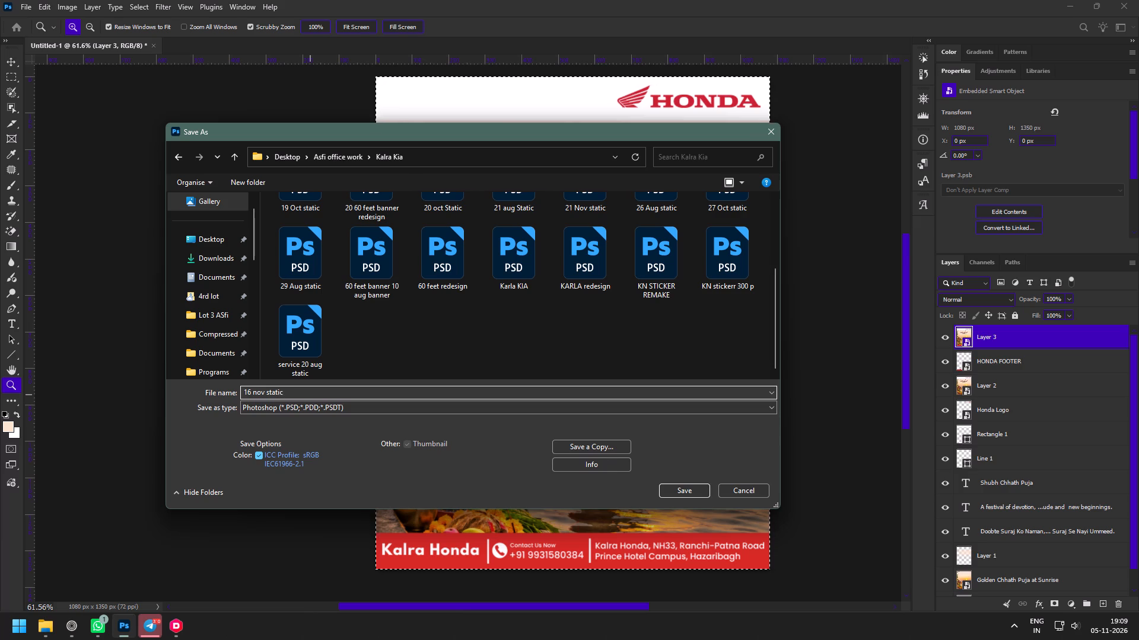
pyautogui.press('\\')
pyautogui.press('Return')
pyautogui.press('Return')
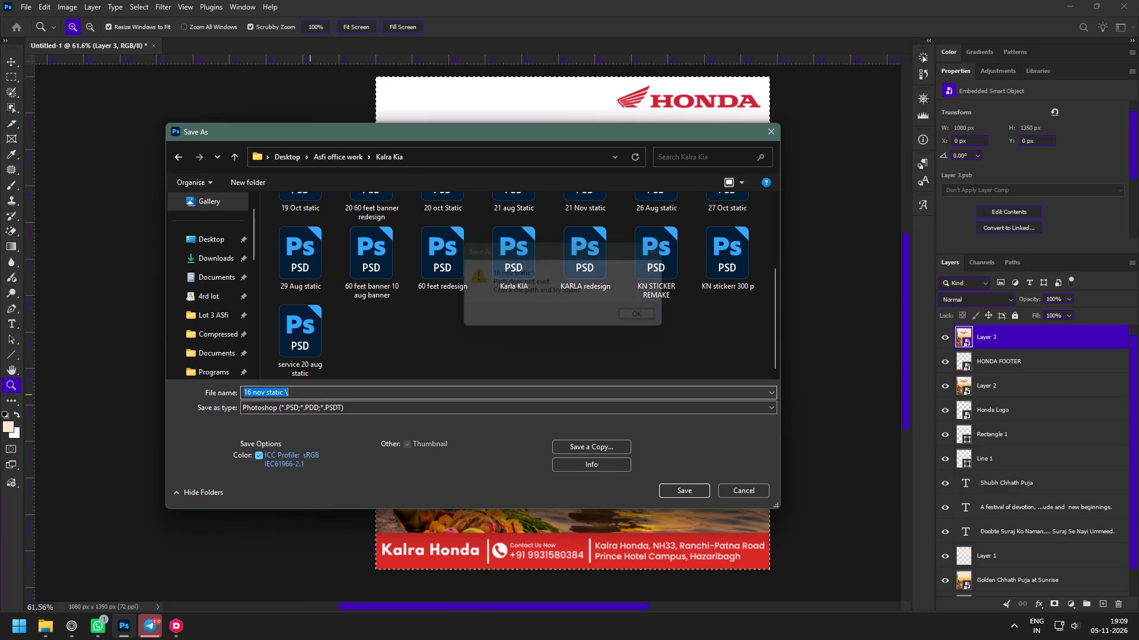
pyautogui.press('Right')
pyautogui.press('BackSpace')
pyautogui.press('Return')
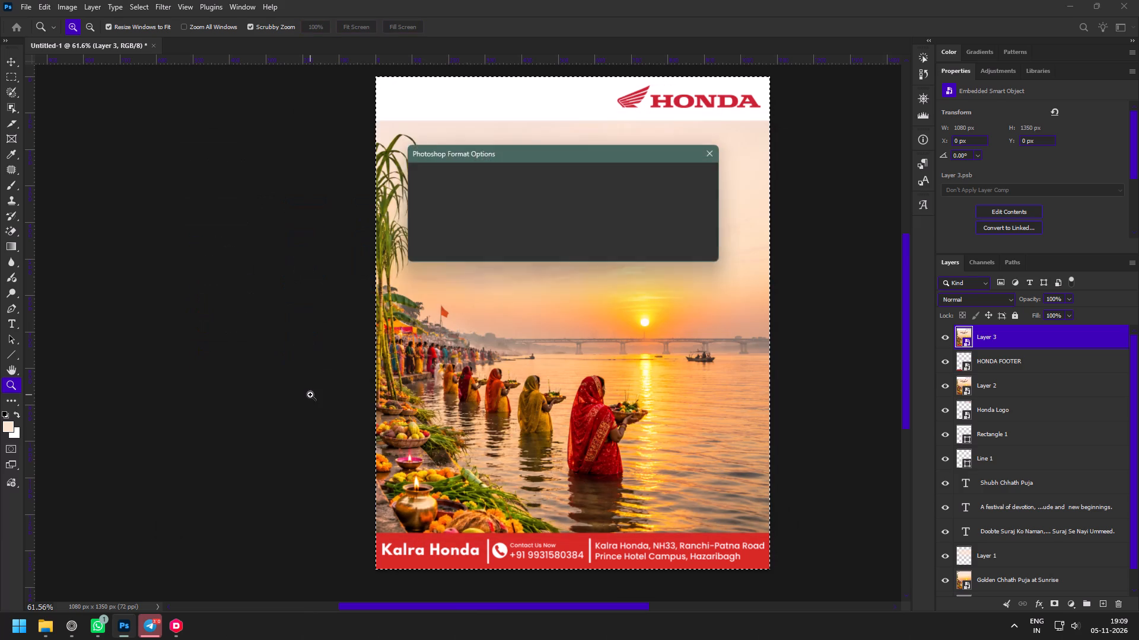
pyautogui.press('Return')
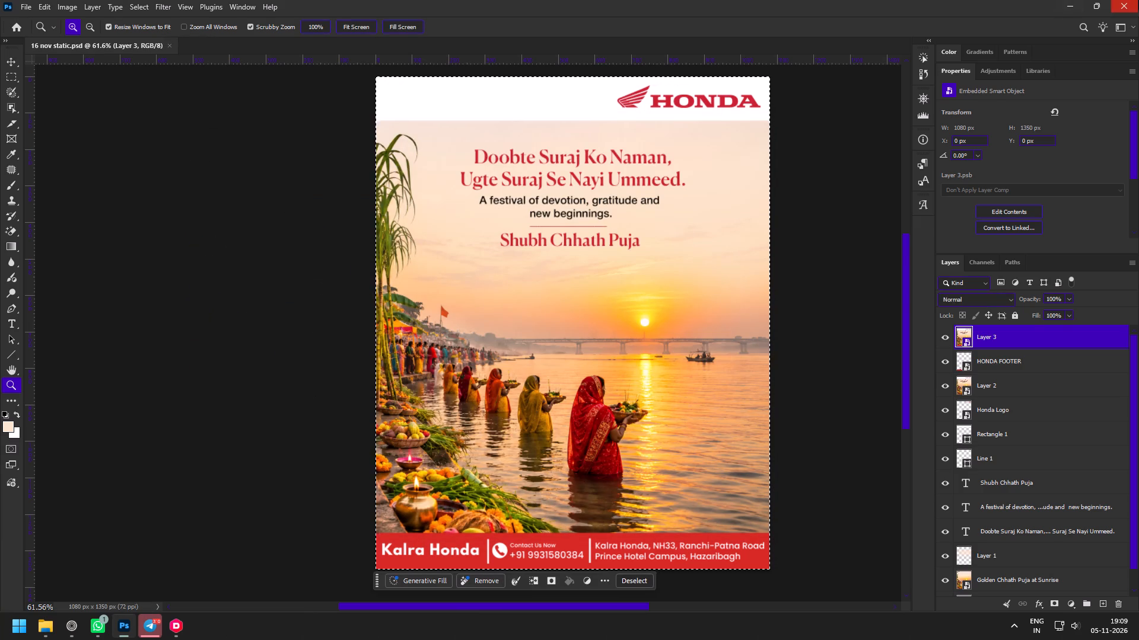
# Close Photoshop with the Chhath Puja document saved.
pyautogui.click(1138, 0)
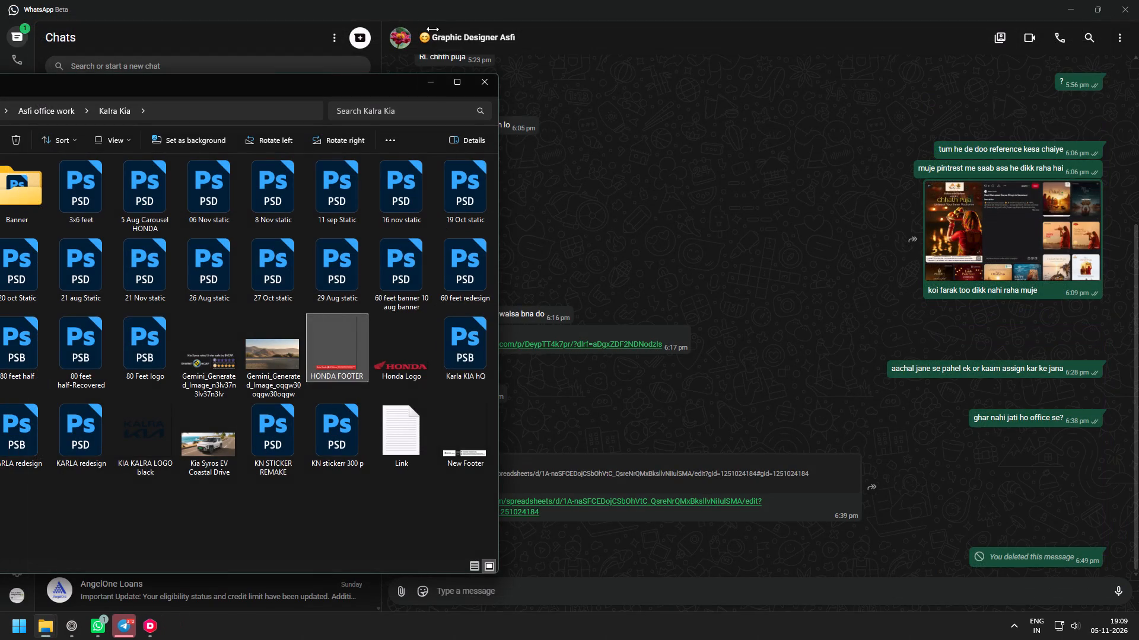